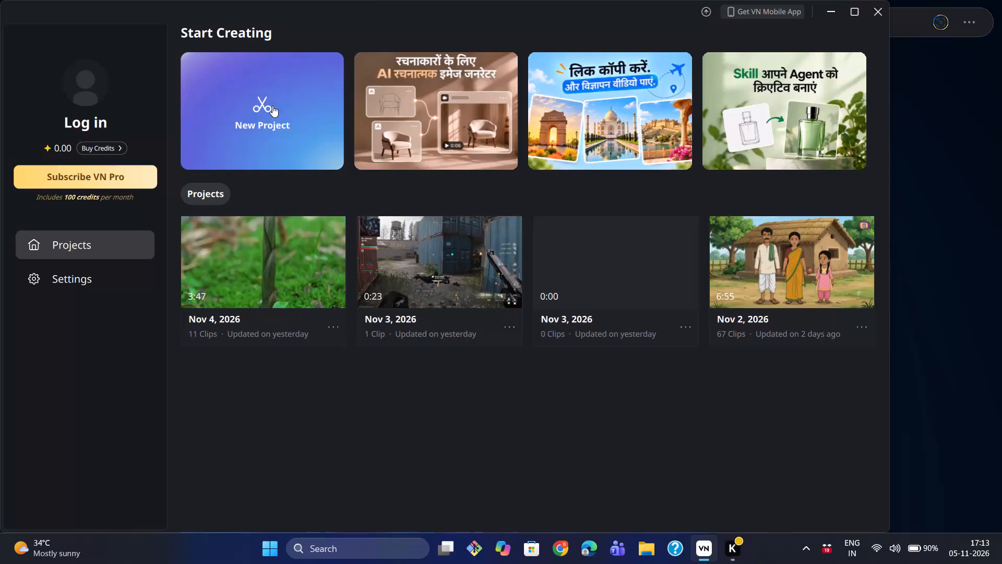
Create a new video project and maximize the editor window.
click(241, 103)
double_click(256, 101)
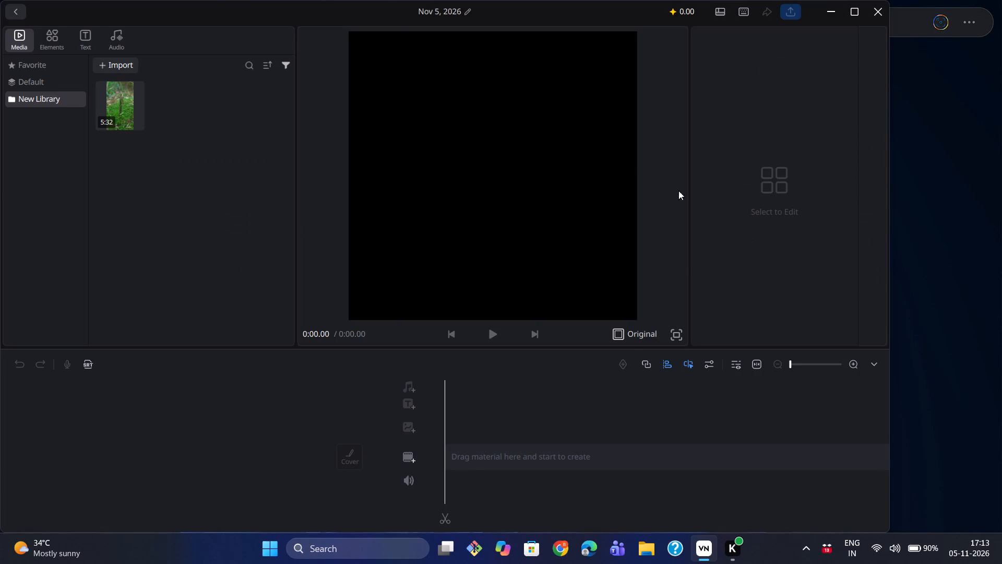
click(849, 11)
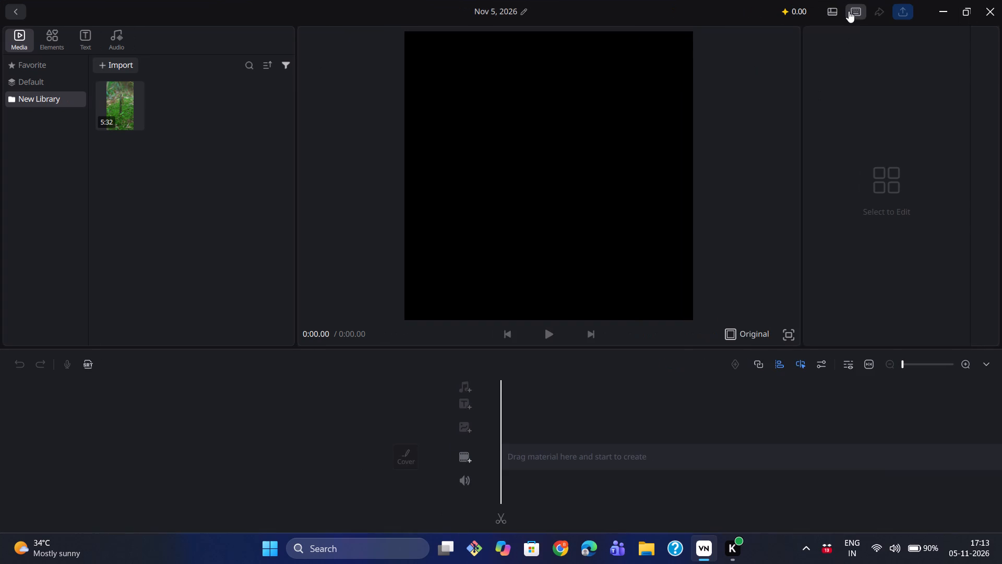
Delete the 5:32 video from the New Library media collection.
click(129, 112)
key(Delete)
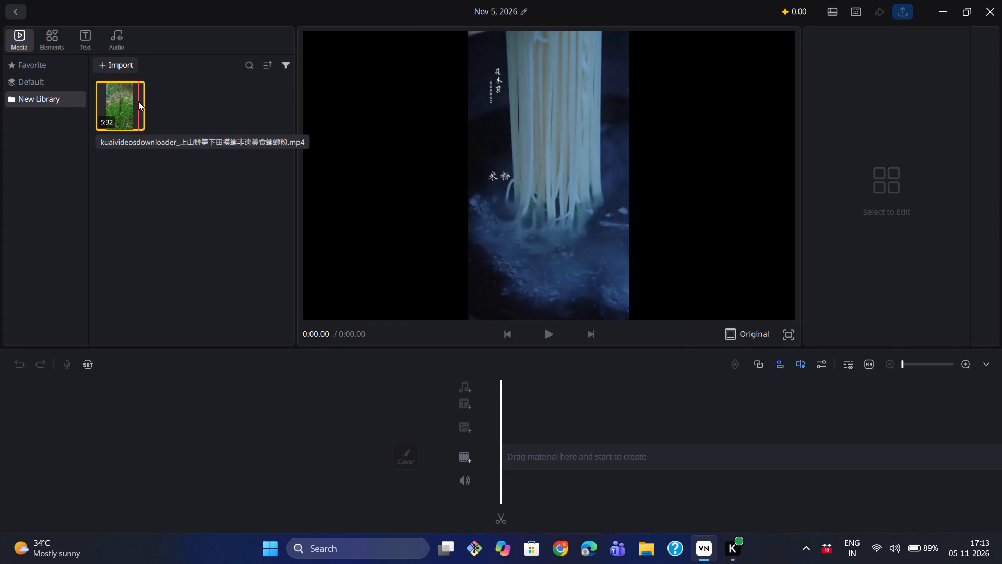
click(138, 101)
key(Delete)
right_click(138, 102)
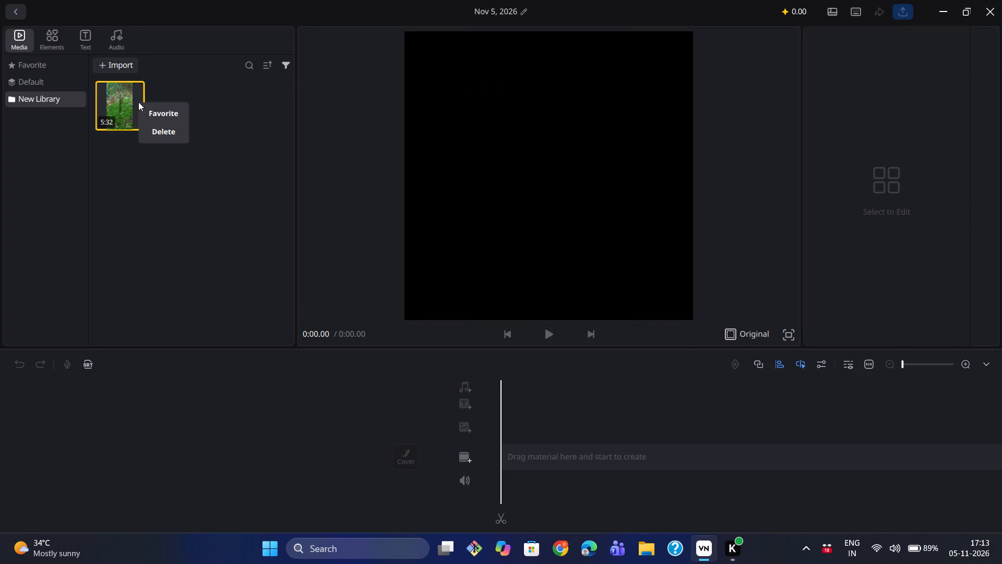
click(159, 138)
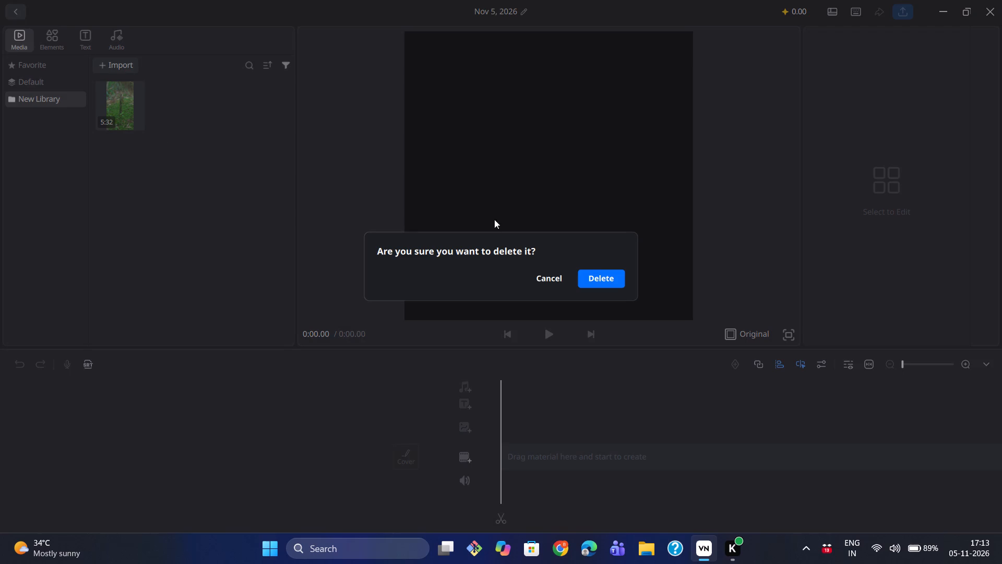
click(607, 285)
Import the video kuaivideosdownloader_乡村味道_竹薯粉皮 from the Downloads folder into the New Library.
double_click(207, 218)
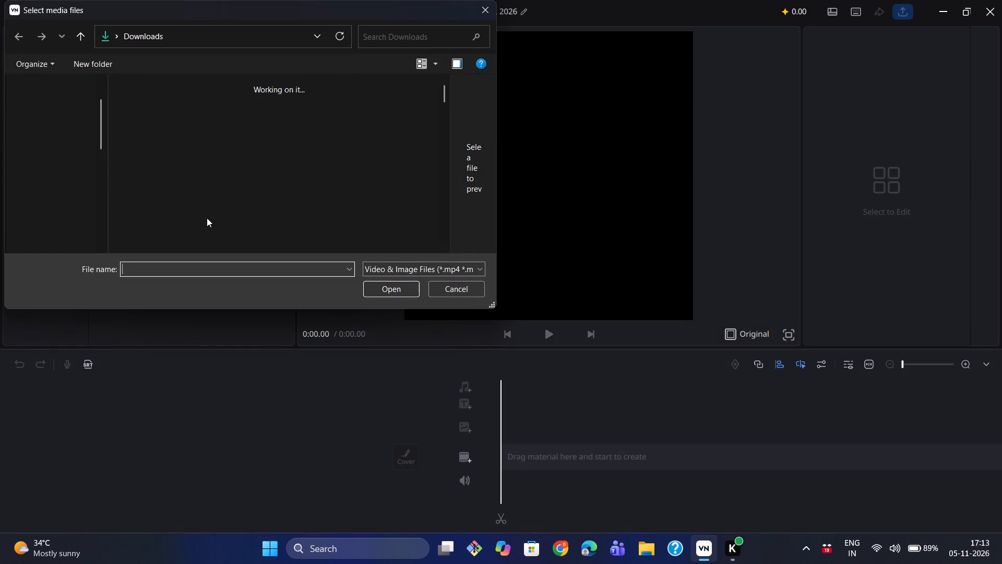
click(169, 107)
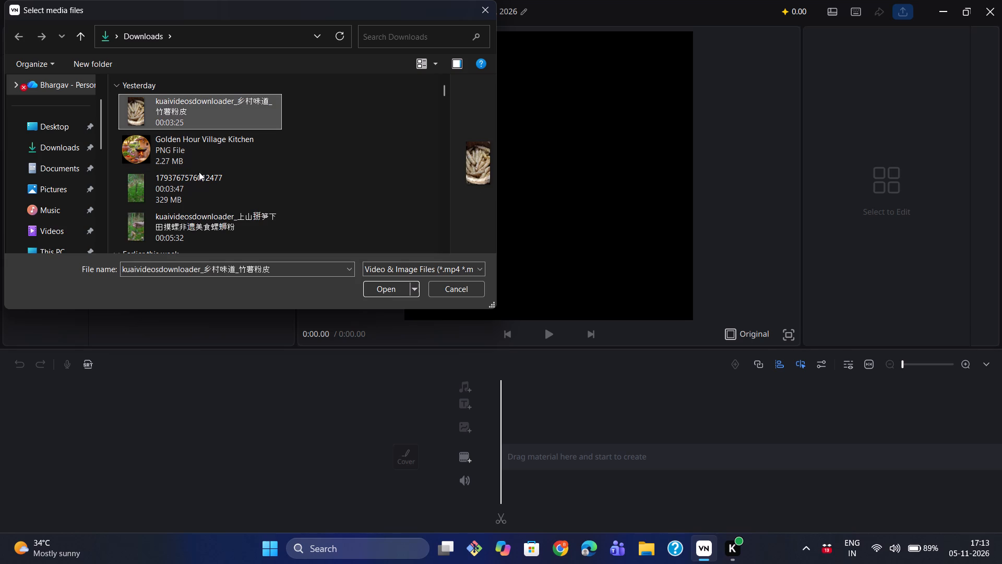
scroll(204, 197, down, 1)
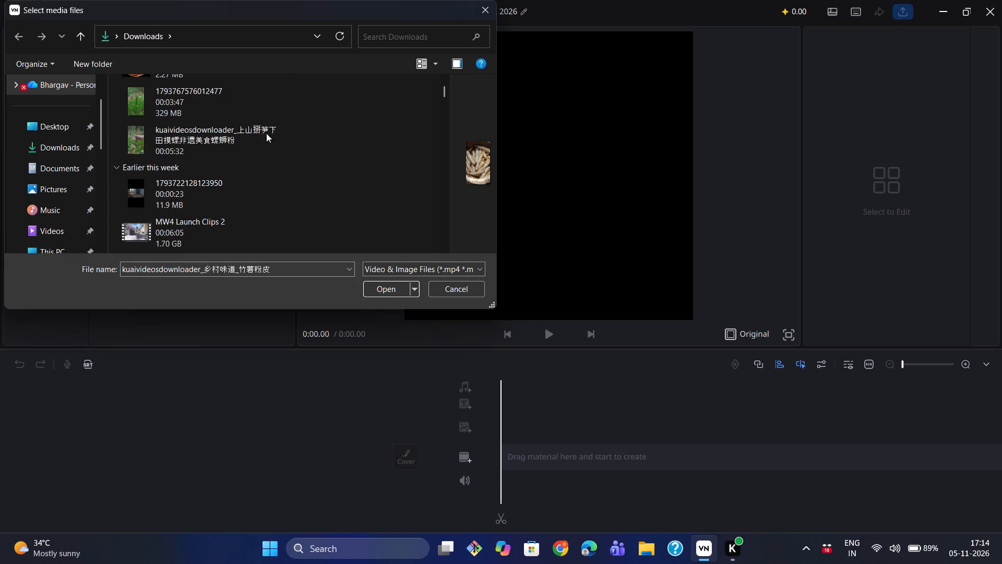
scroll(256, 128, up, 4)
click(200, 109)
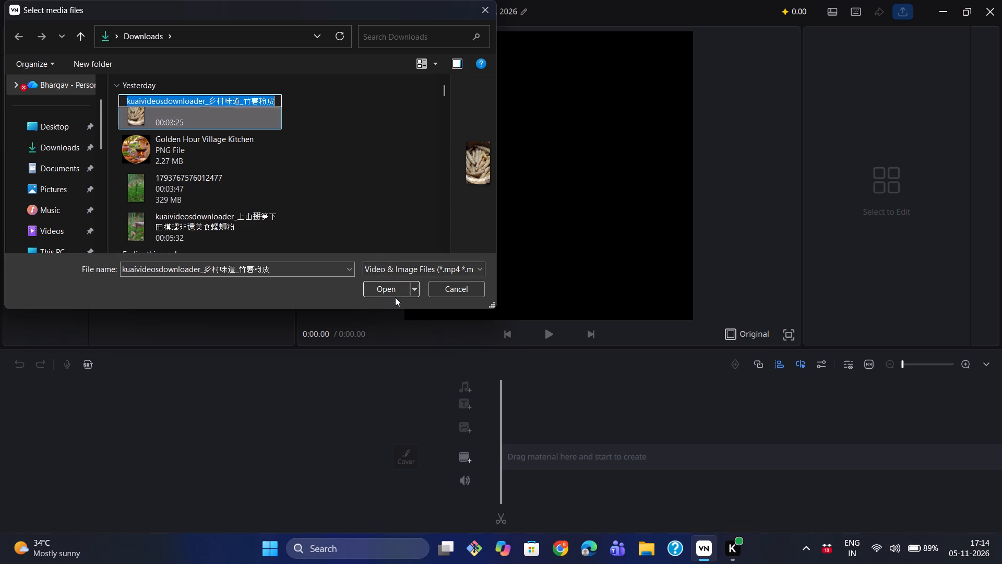
click(150, 110)
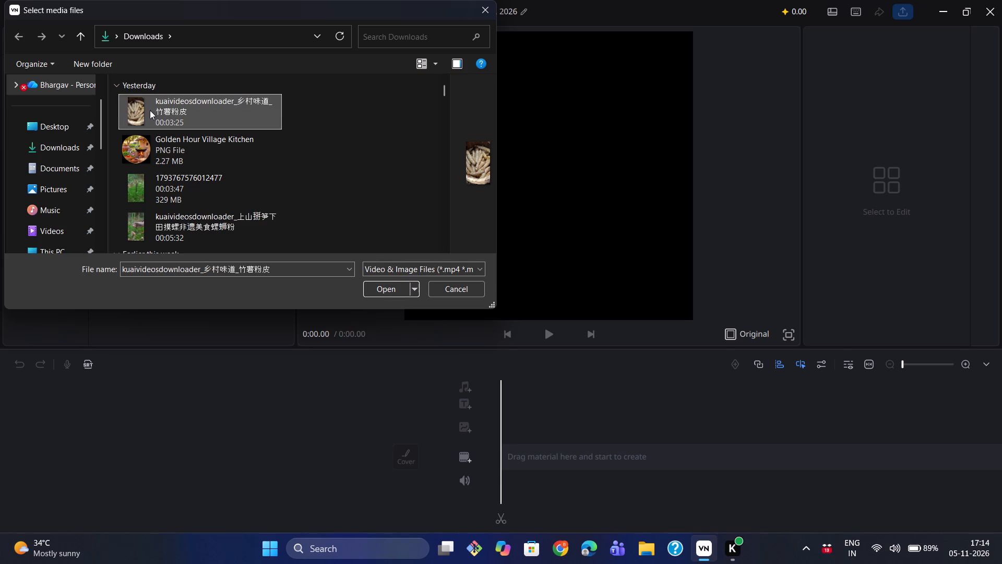
click(396, 289)
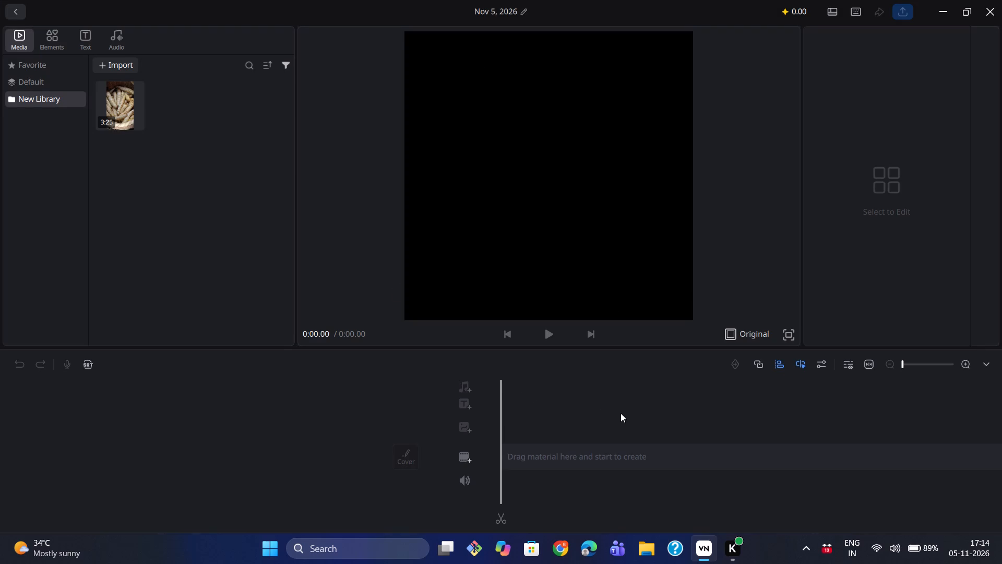
Place the imported 3:25 video at the start of the main timeline track.
scroll(621, 413, left, 2)
scroll(584, 436, left, 4)
drag(119, 81, 601, 443)
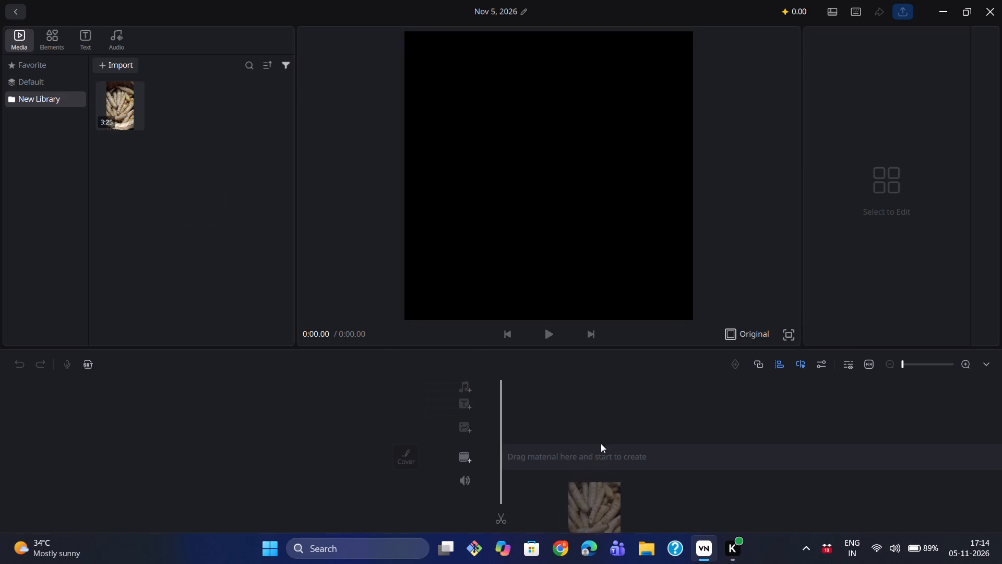
drag(601, 443, 537, 454)
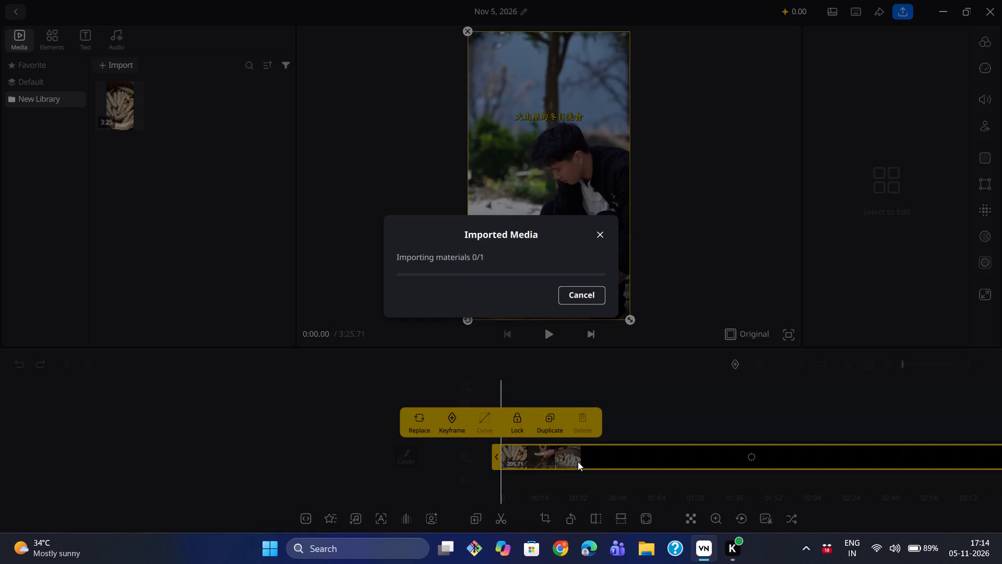
Play through the intro, split the clip at about 0:06.79 and delete the part before the cut.
key(space)
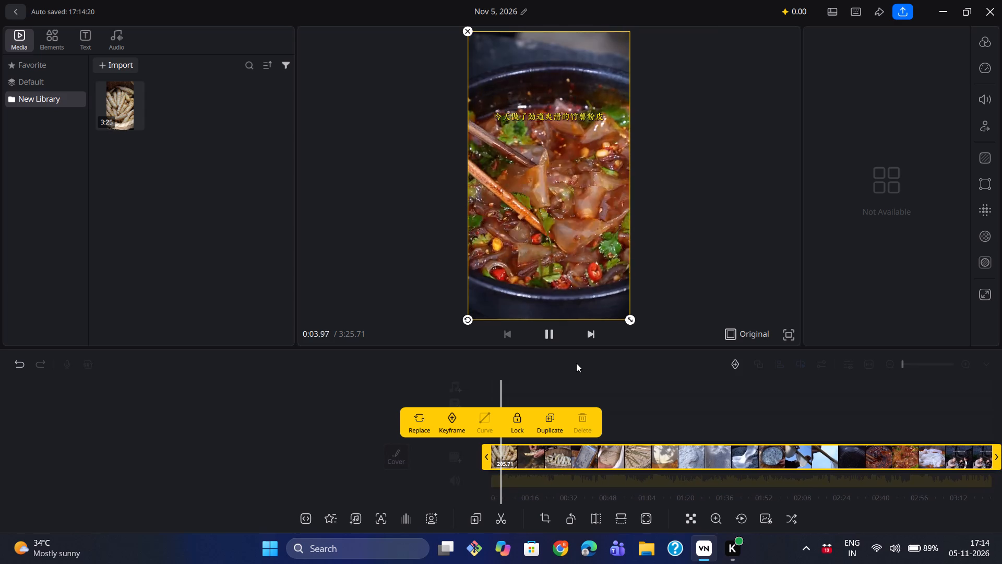
key(space)
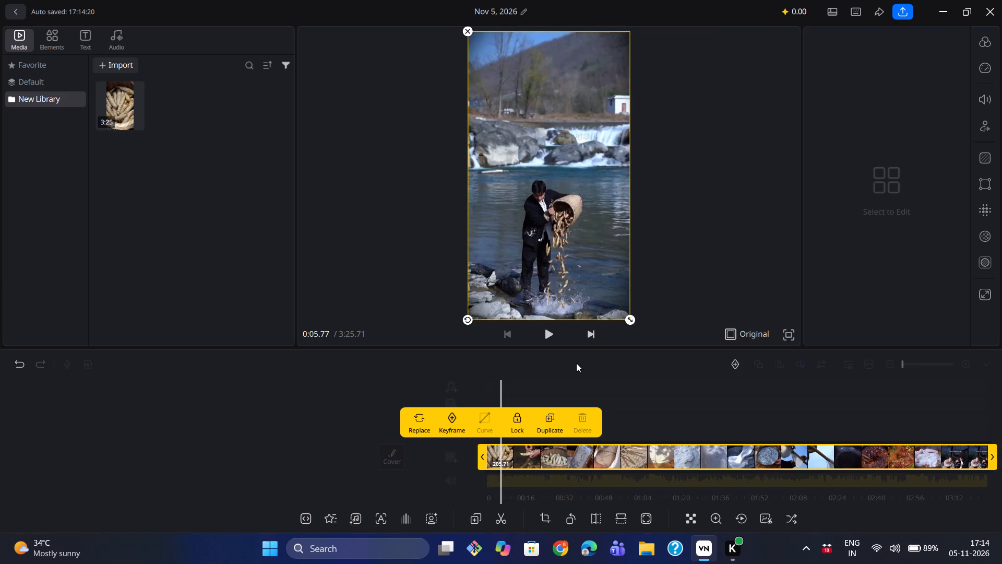
key(space)
key(space)
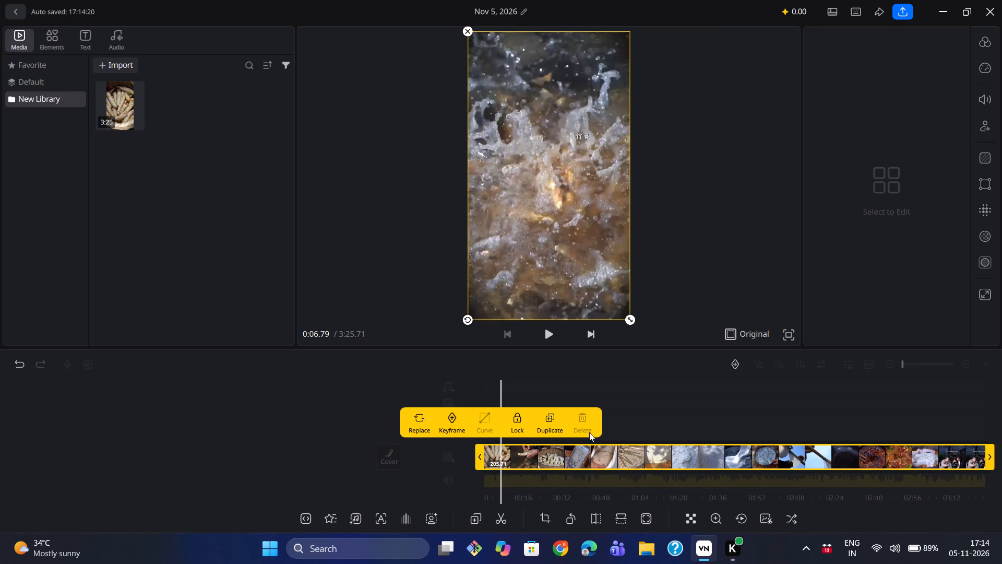
click(494, 515)
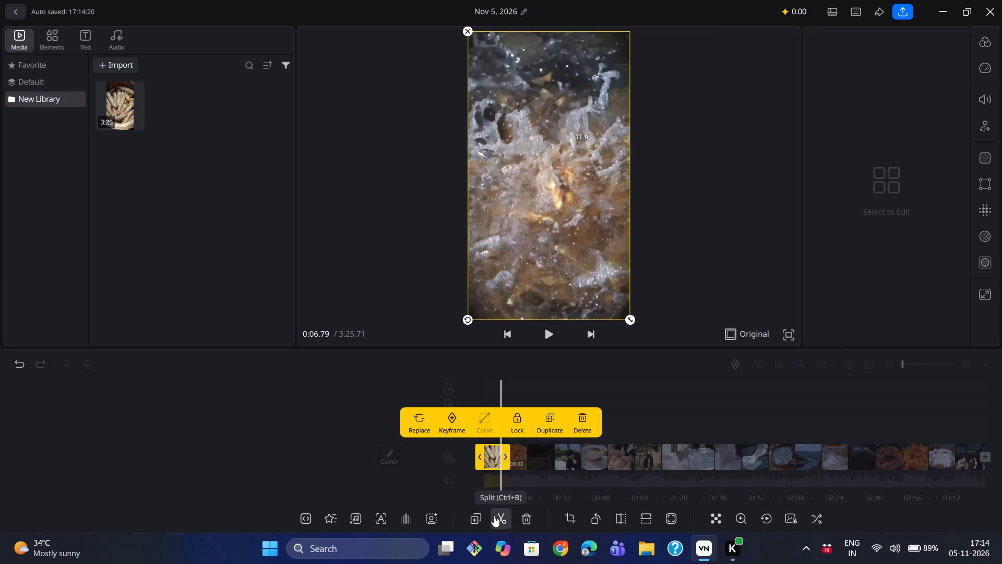
click(522, 523)
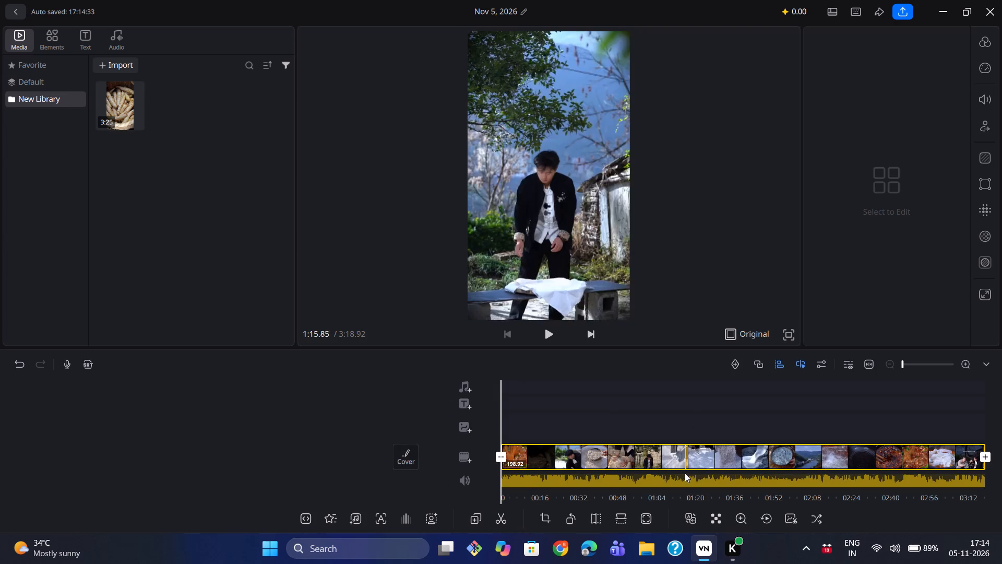
Mute the remaining video clip's original audio and play back its opening seconds.
click(685, 478)
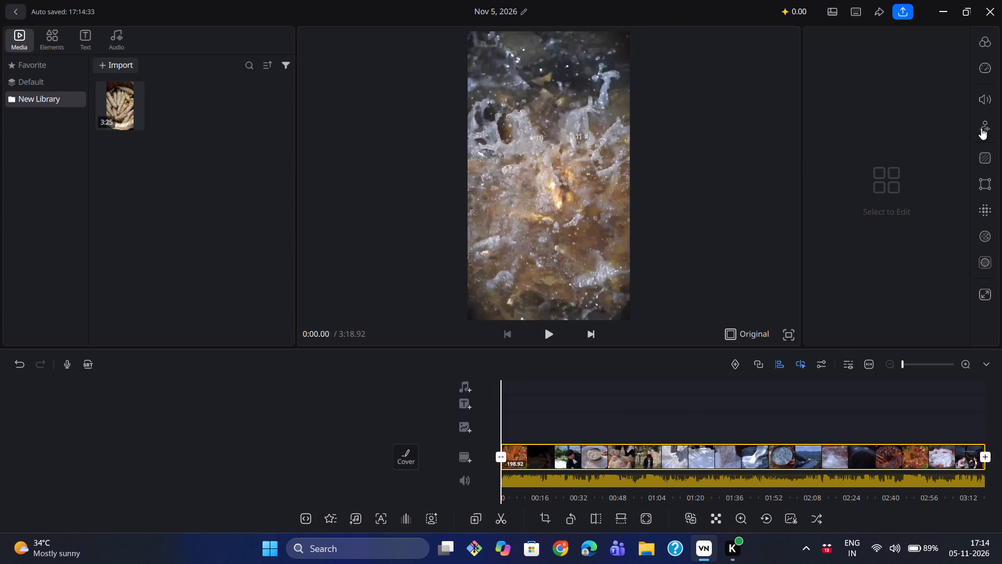
click(987, 106)
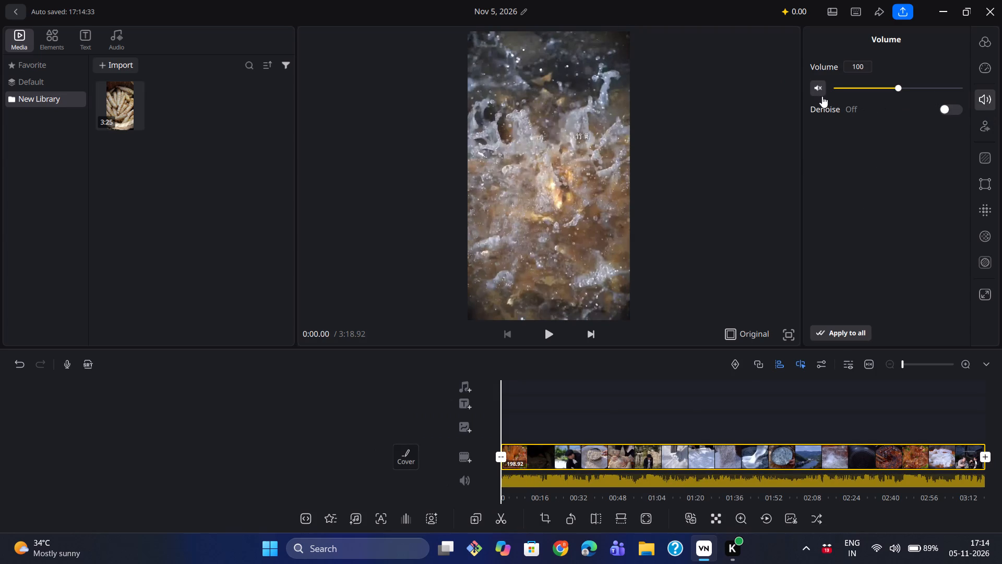
click(817, 86)
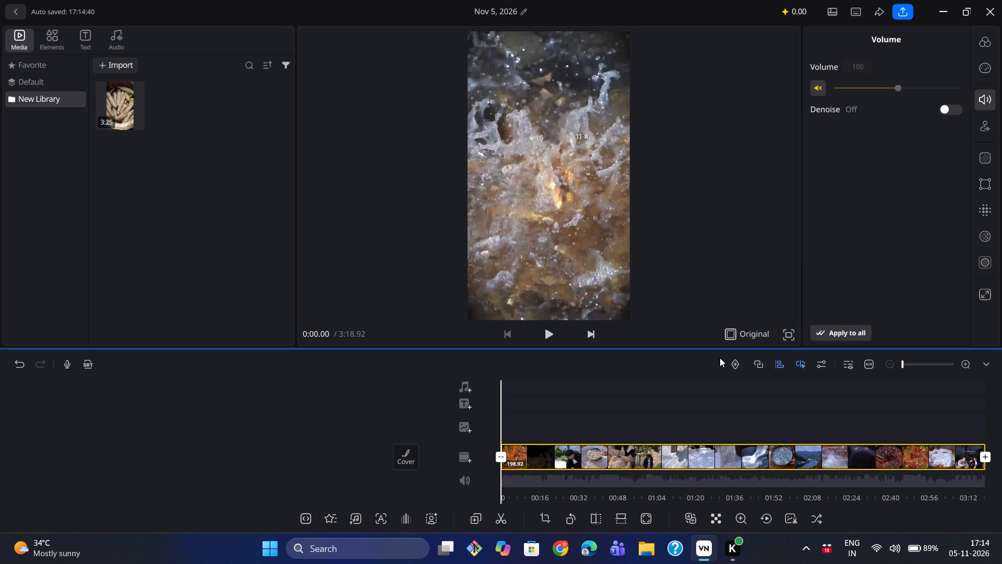
click(515, 385)
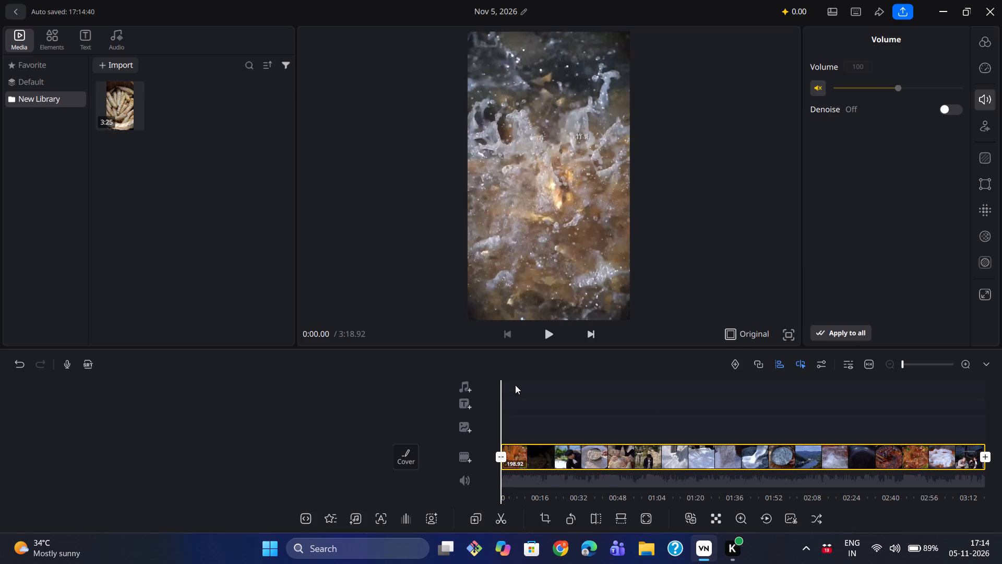
key(space)
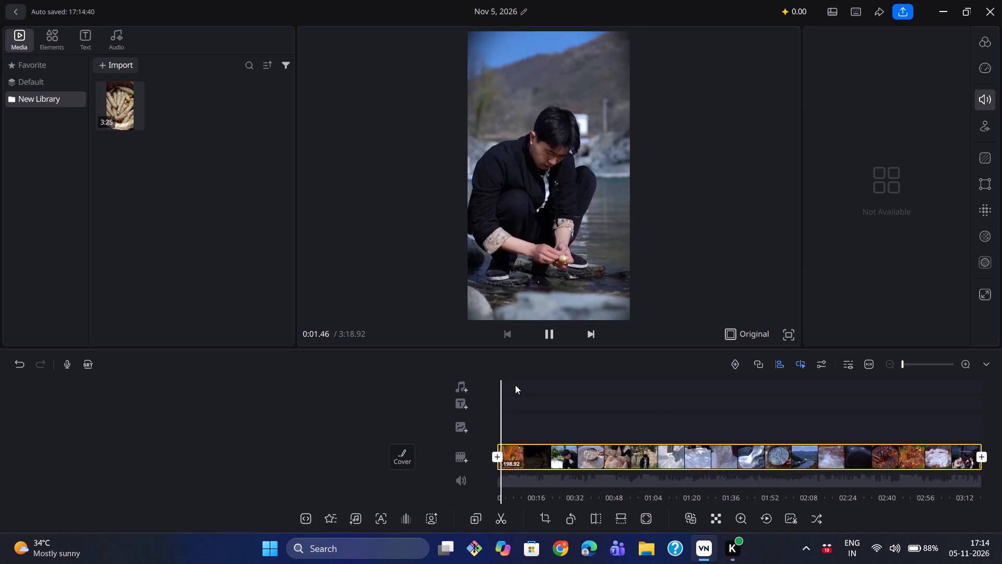
key(space)
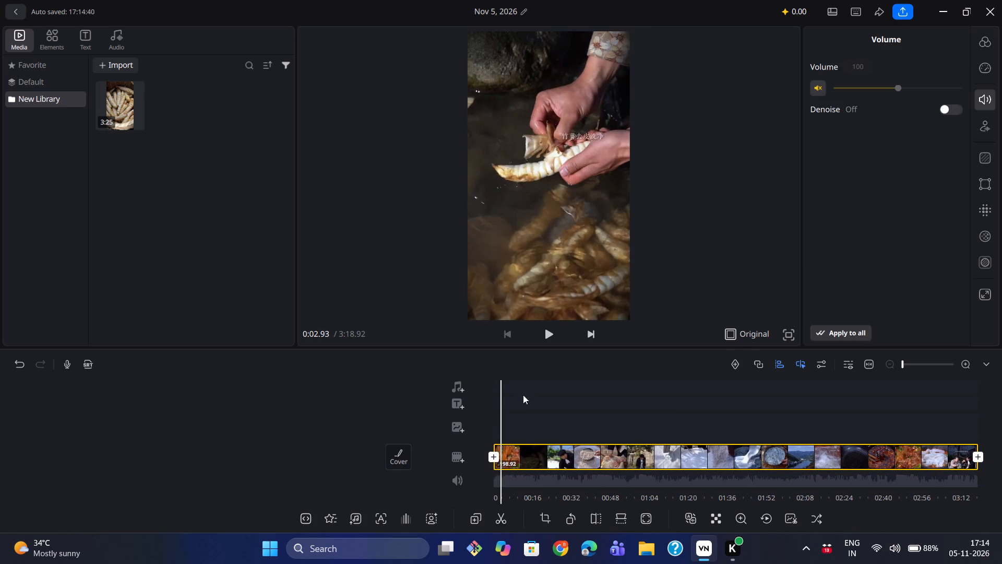
Switch to File Explorer, open audio file 01 from the Downloads folder in the media player, and close the player.
click(648, 551)
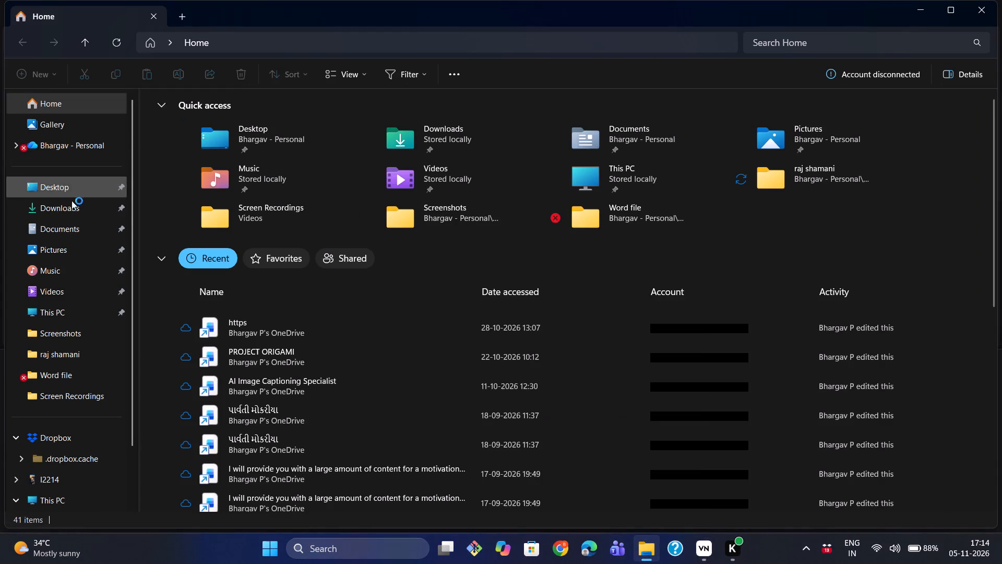
click(60, 215)
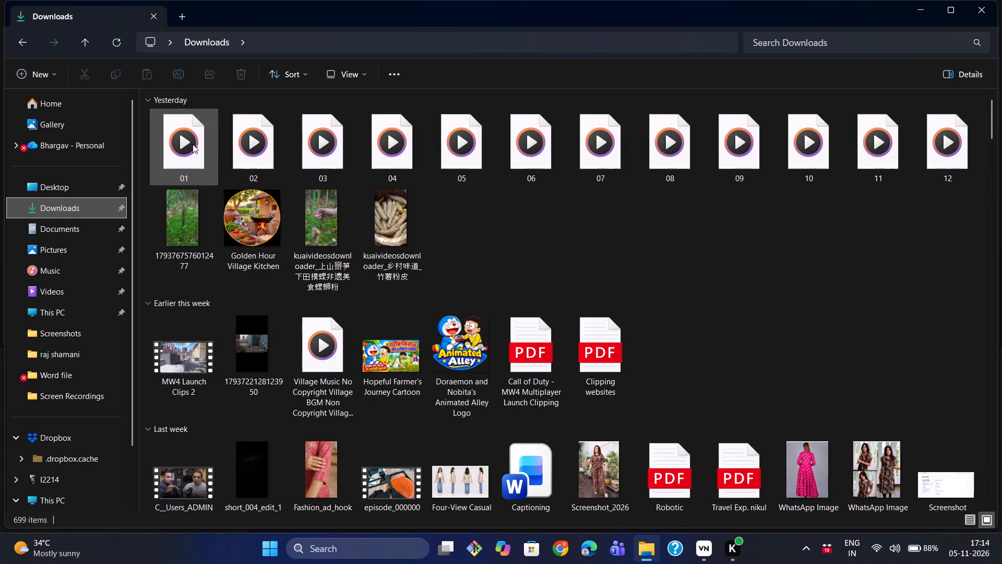
double_click(170, 136)
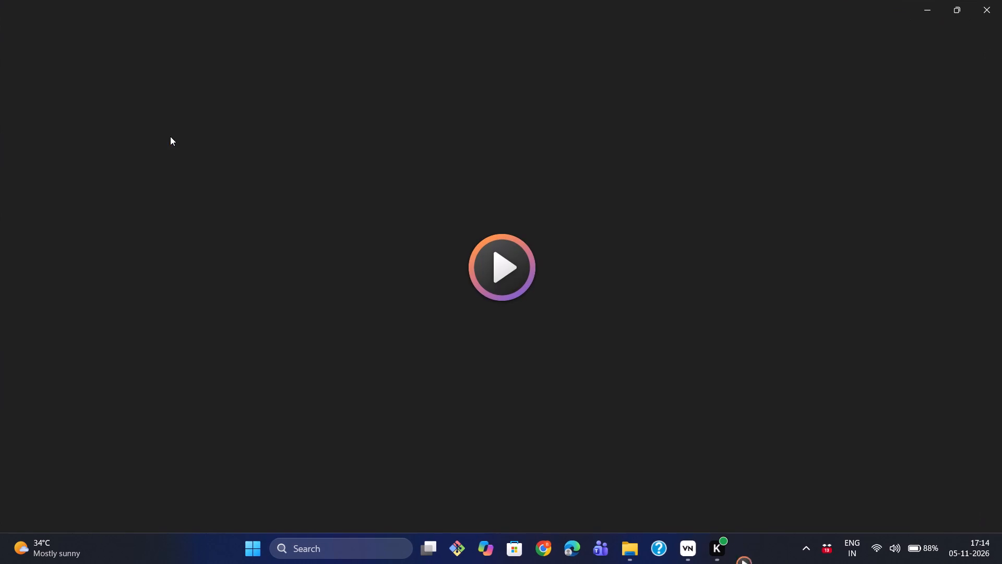
click(1001, 0)
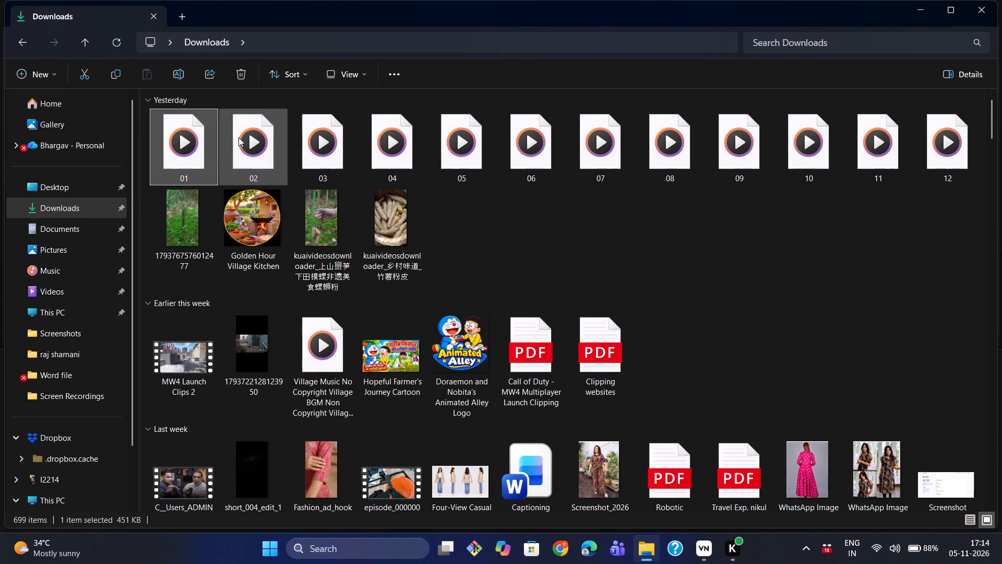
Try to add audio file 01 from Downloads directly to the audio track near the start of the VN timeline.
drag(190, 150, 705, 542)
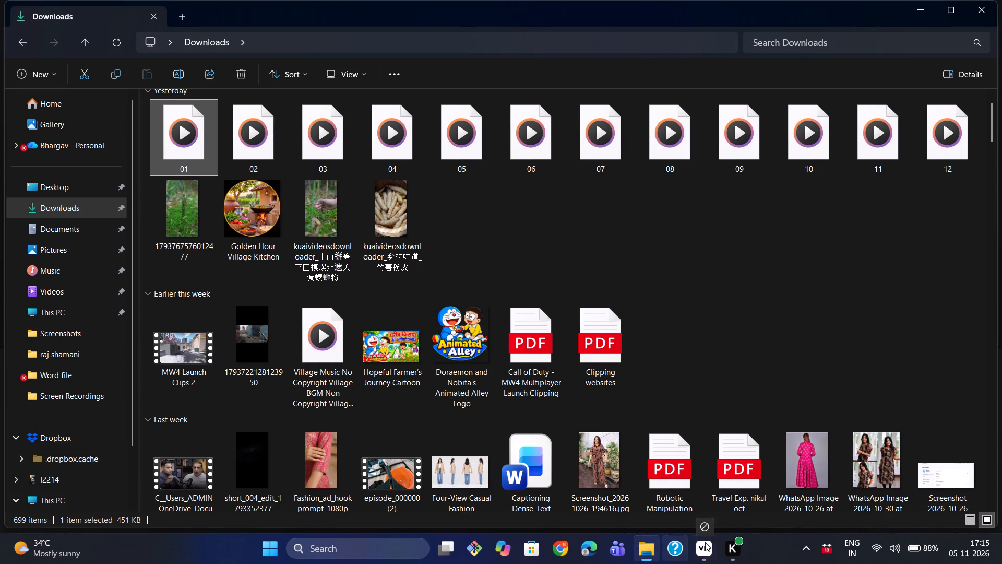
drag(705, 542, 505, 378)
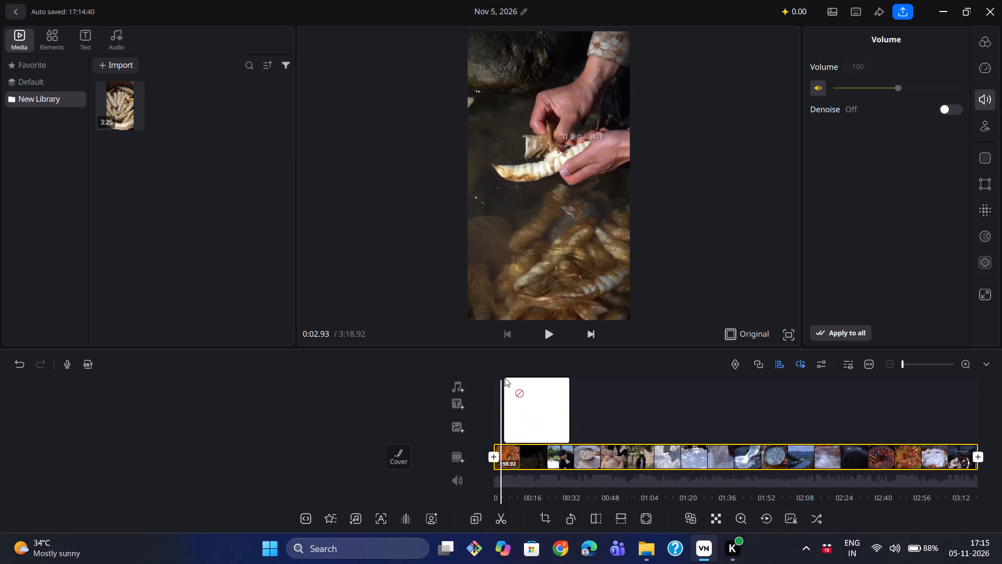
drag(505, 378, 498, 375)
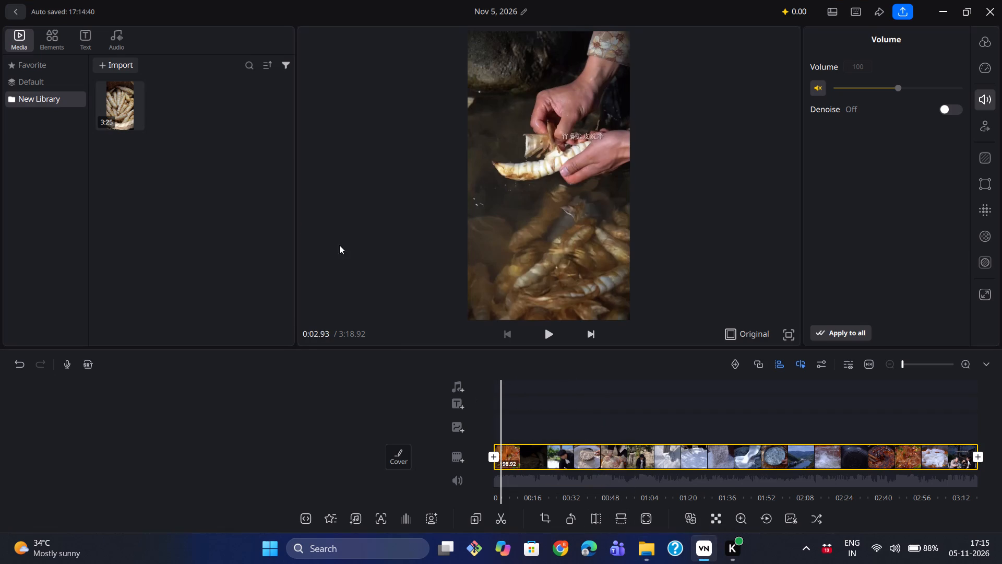
Switch back to the Downloads folder in File Explorer.
click(642, 553)
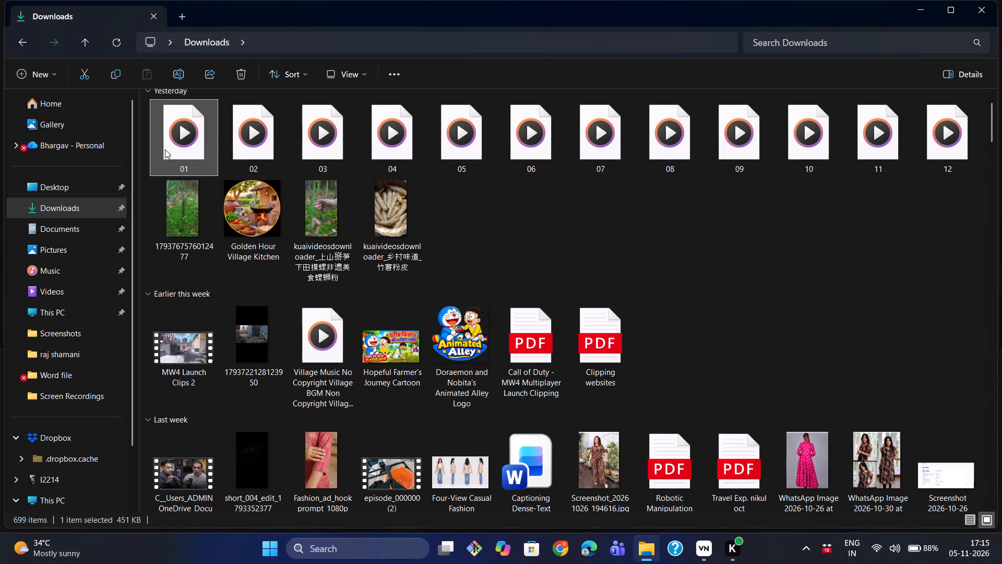
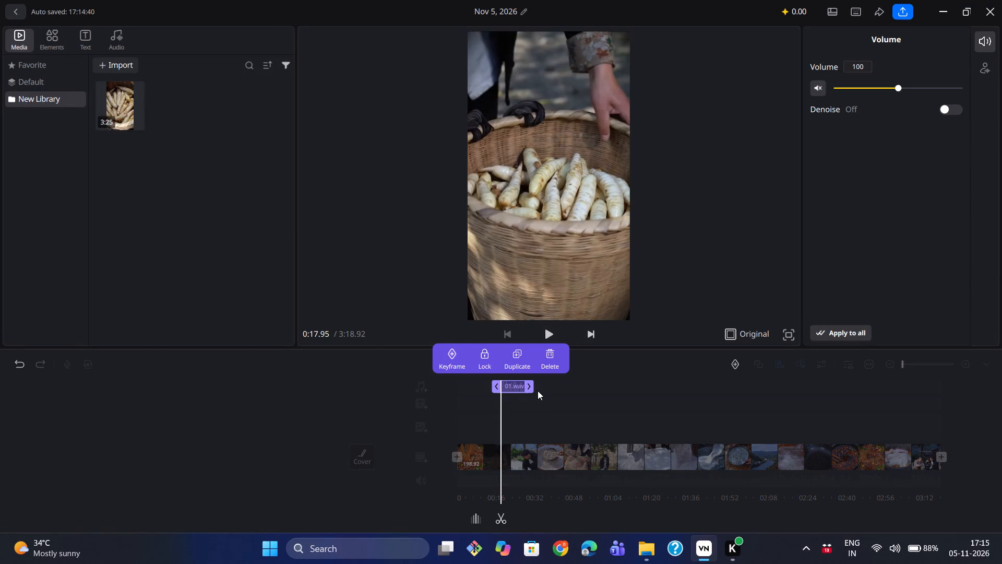
Move the 01.wav audio clip to the very start of the timeline.
click(520, 394)
click(532, 408)
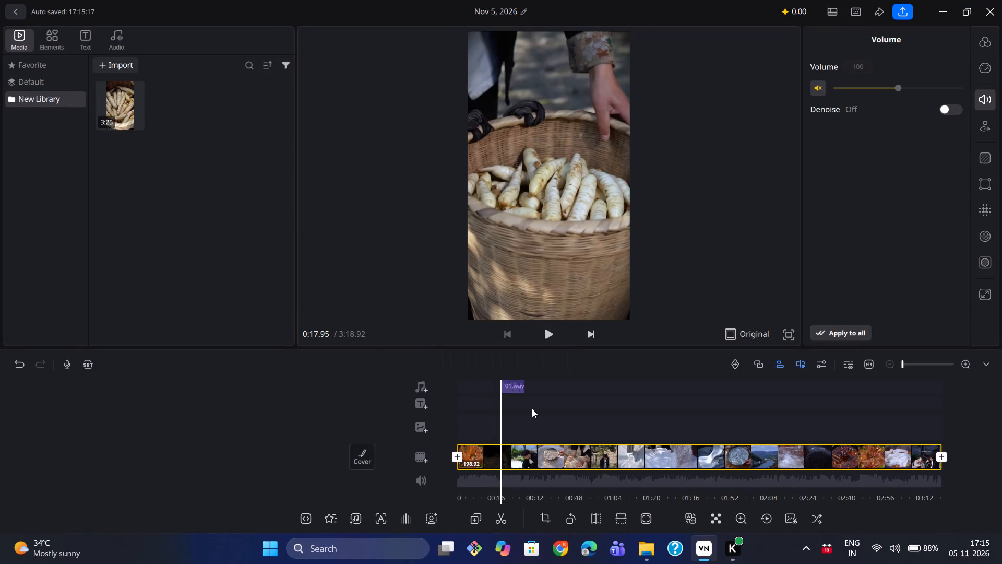
click(511, 386)
drag(507, 386, 434, 379)
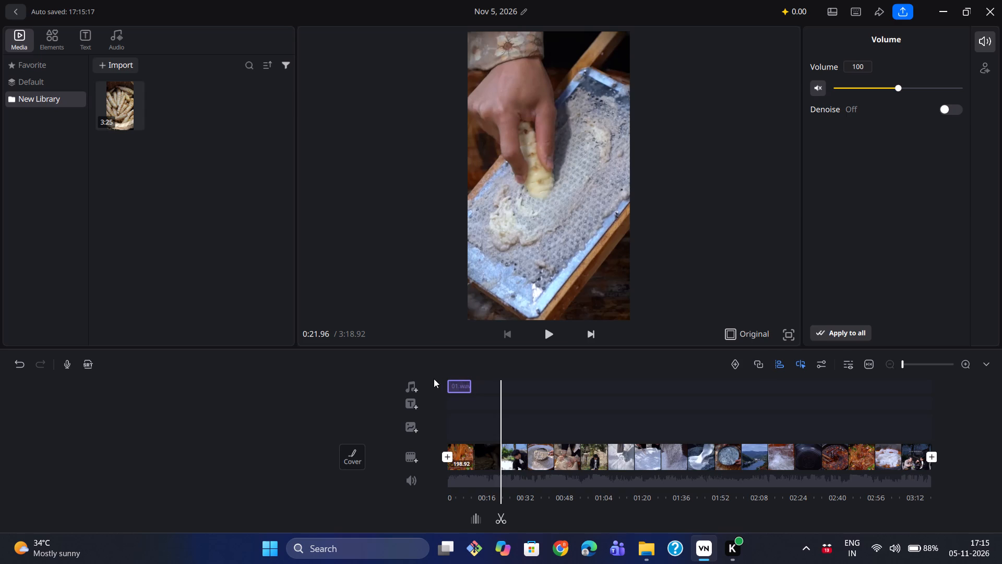
Play back the video from its opening seconds to the end of the 01.wav clip to check the audio against the scenes.
drag(463, 415, 533, 422)
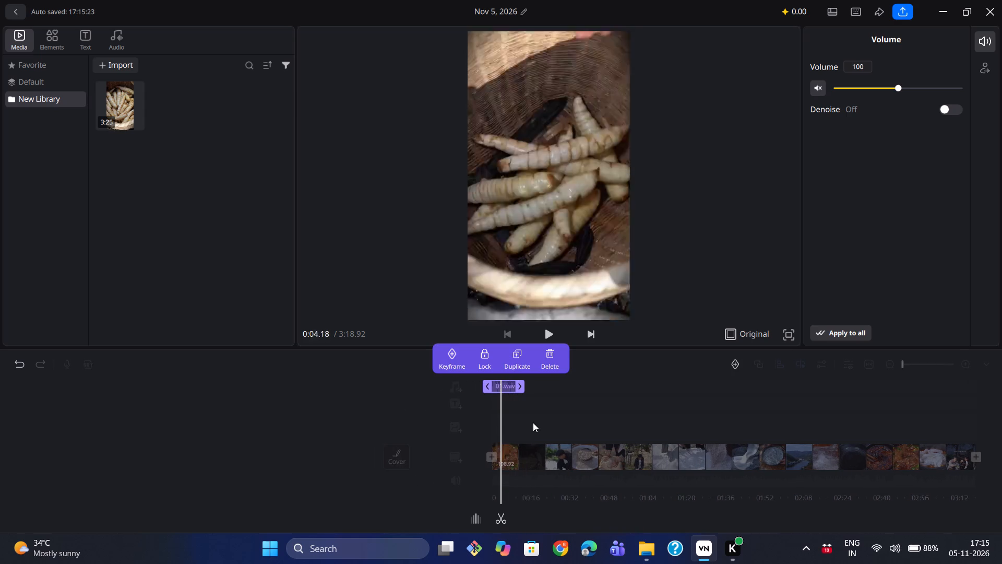
drag(533, 422, 592, 429)
key(space)
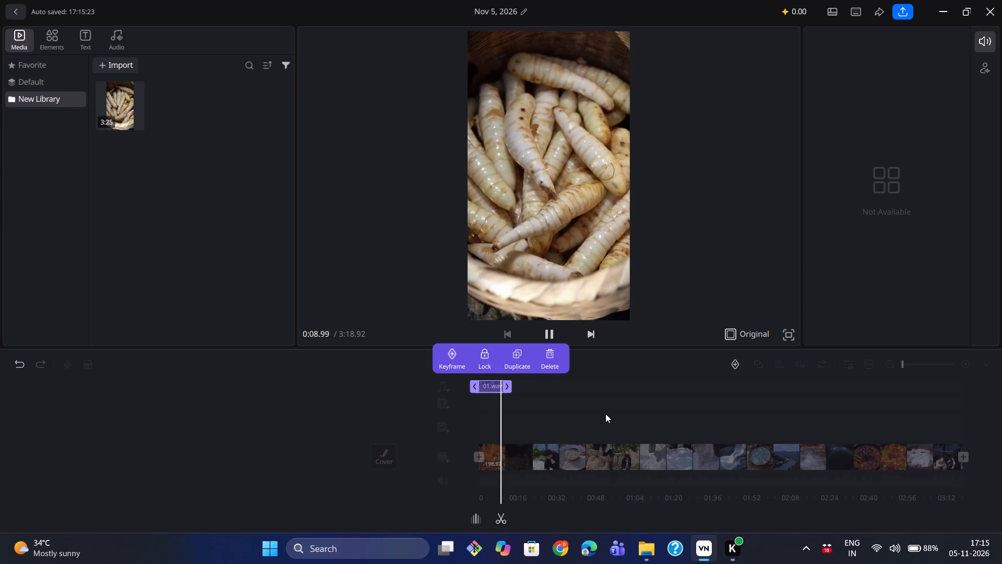
key(space)
key(space)
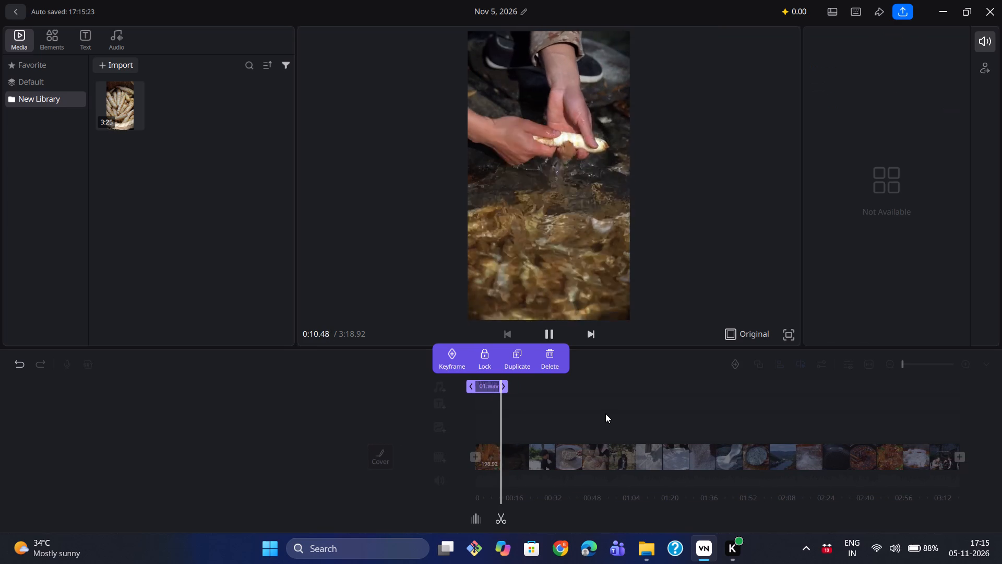
key(space)
key(space)
key(space)
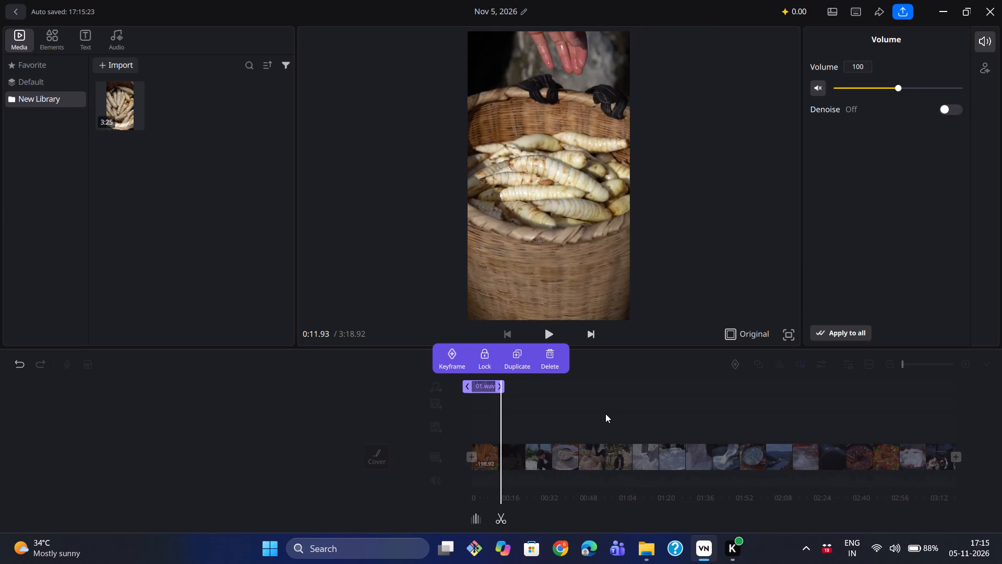
Add audio file 02 from the Downloads folder to the audio track and place it directly after the 01.wav clip.
click(653, 547)
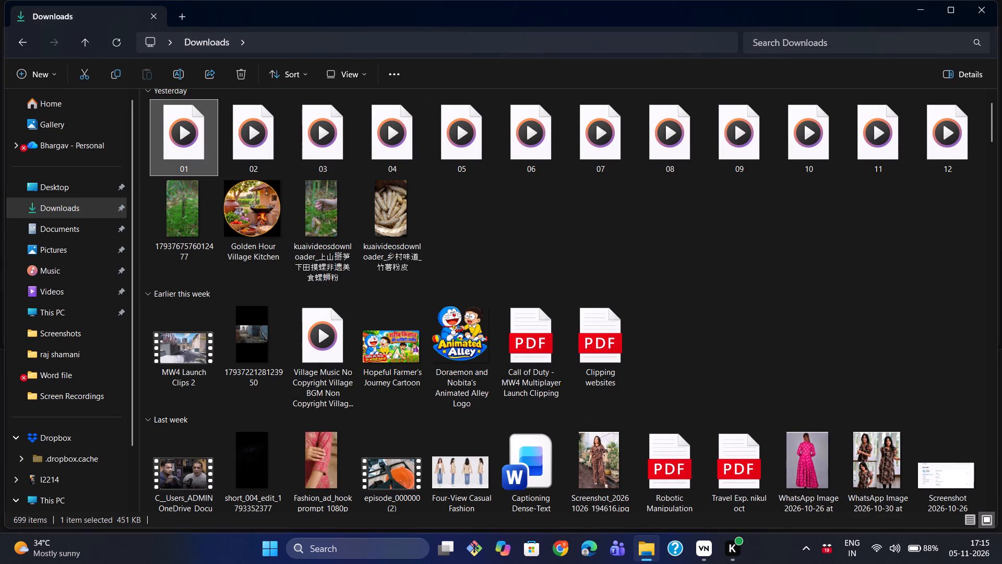
click(261, 127)
drag(245, 123, 577, 428)
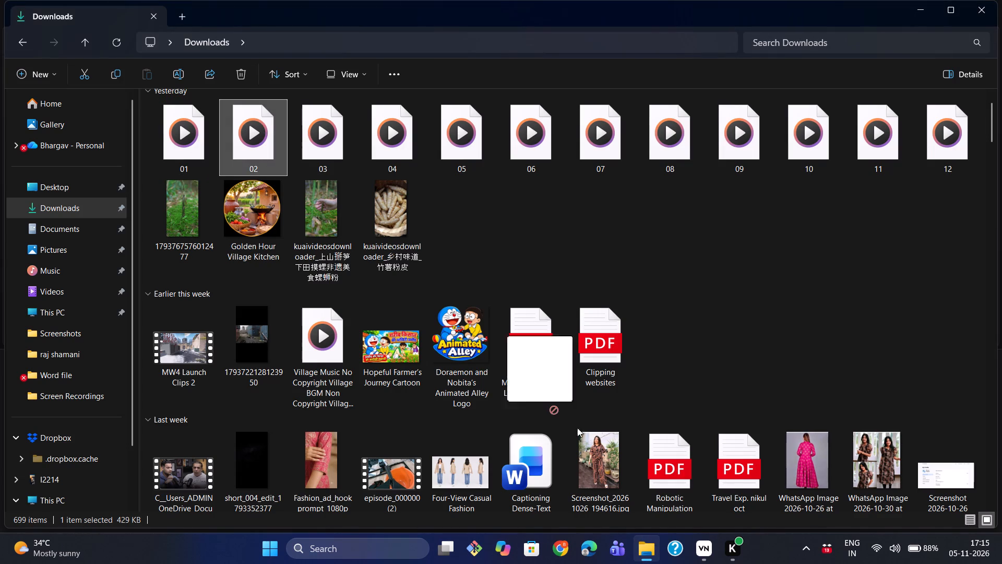
drag(577, 428, 556, 381)
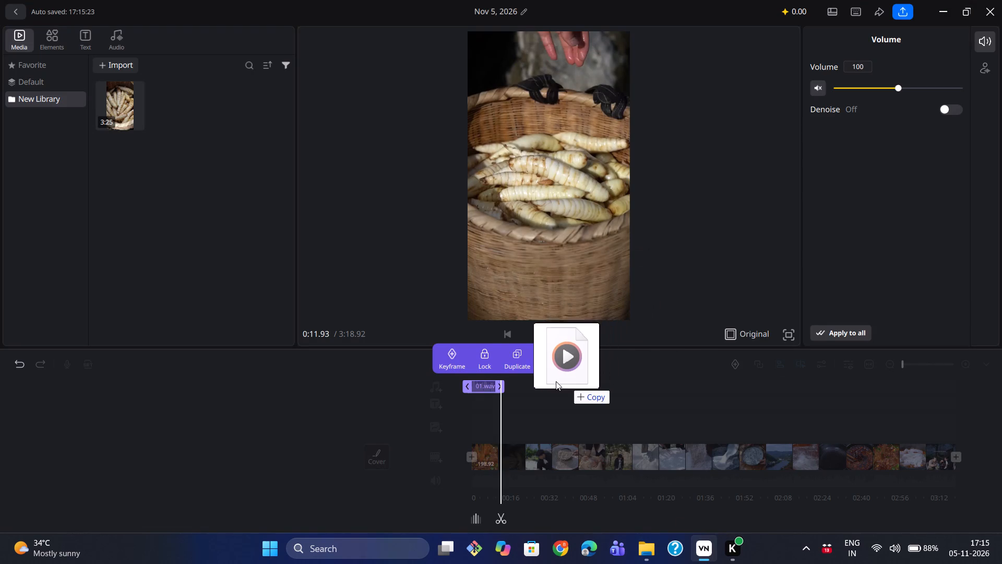
drag(556, 381, 533, 392)
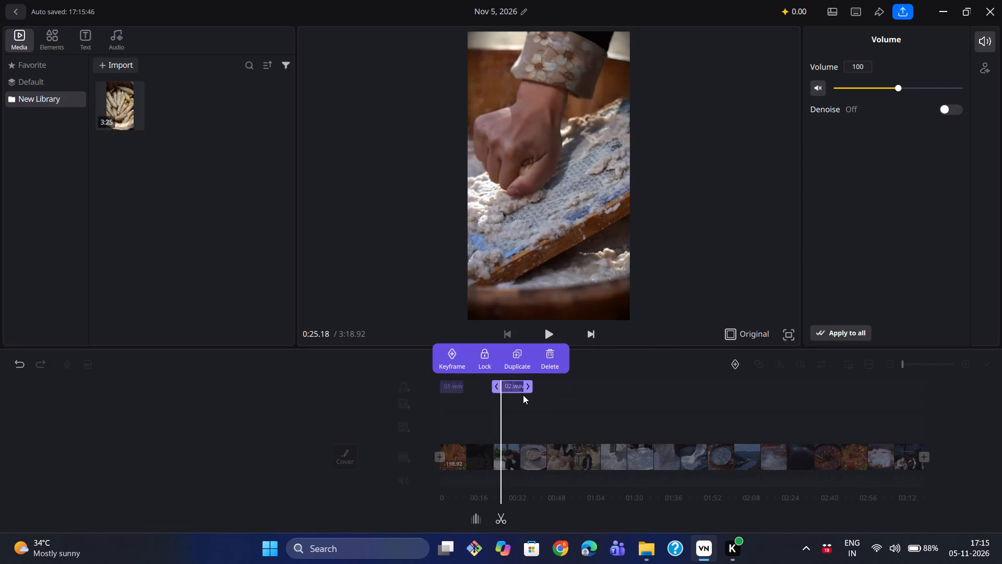
scroll(518, 439, right, 2)
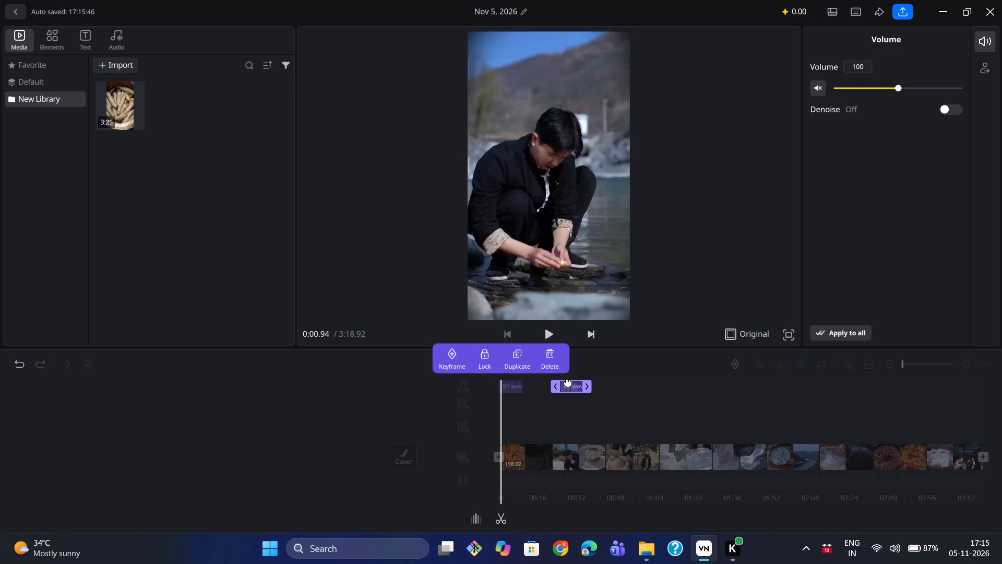
drag(568, 382, 535, 390)
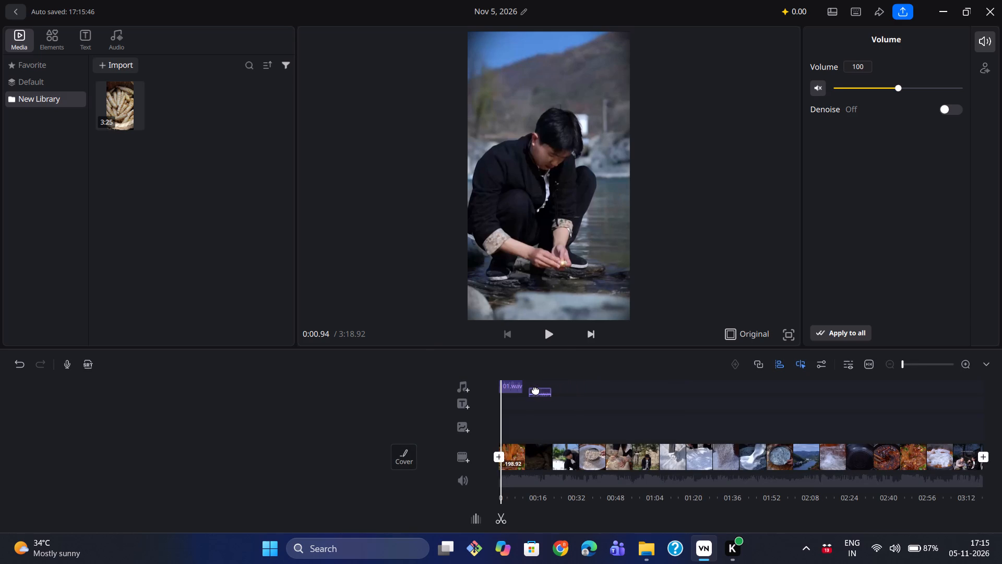
drag(535, 390, 529, 381)
Play the opening through both audio clips, turning the system volume up fully to hear them.
key(space)
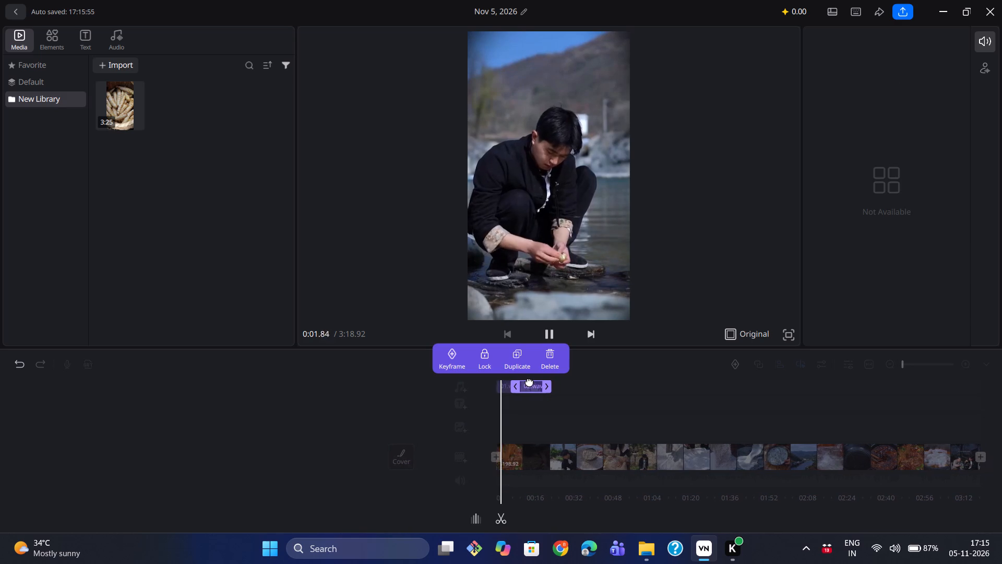
click(920, 560)
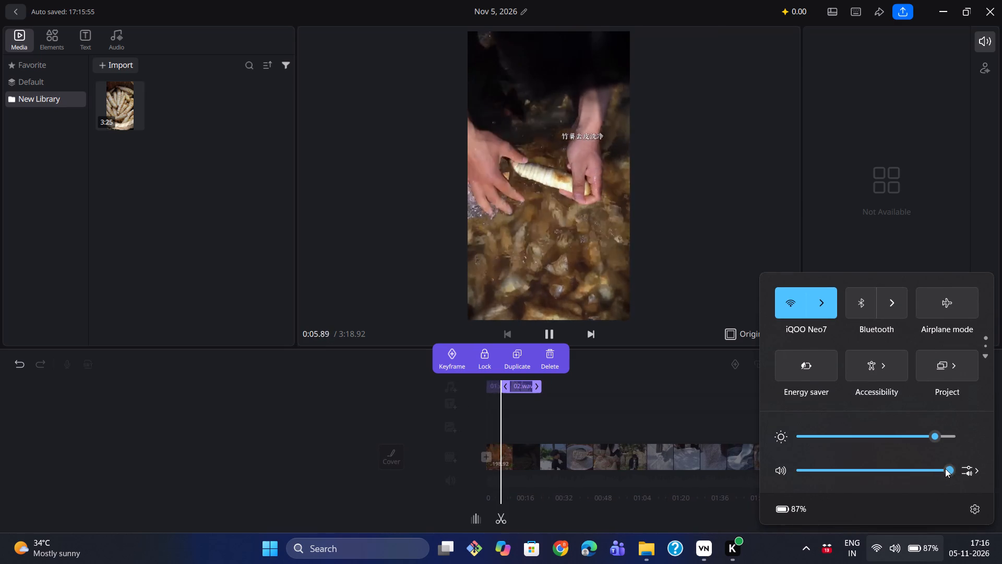
drag(945, 468, 969, 471)
click(655, 271)
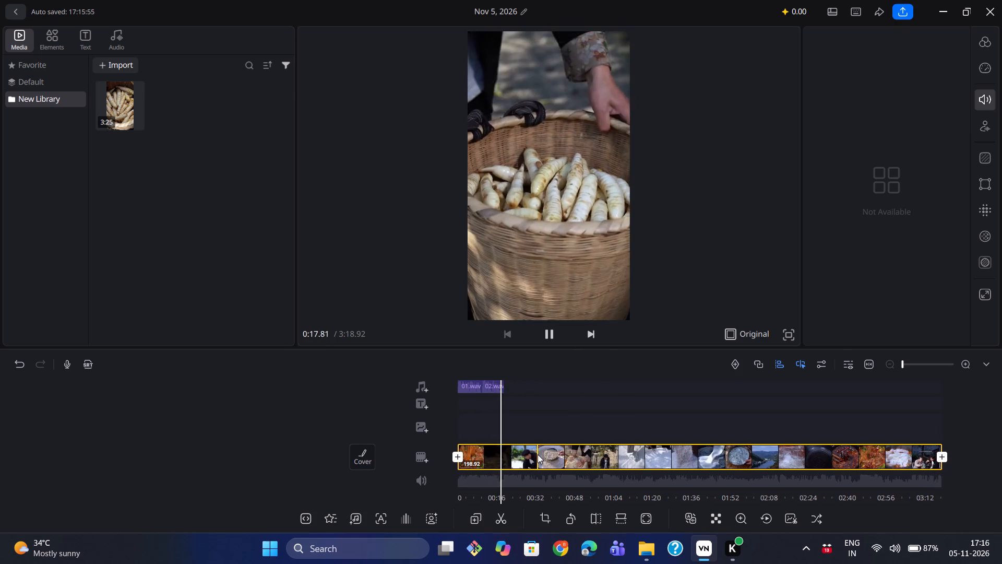
key(space)
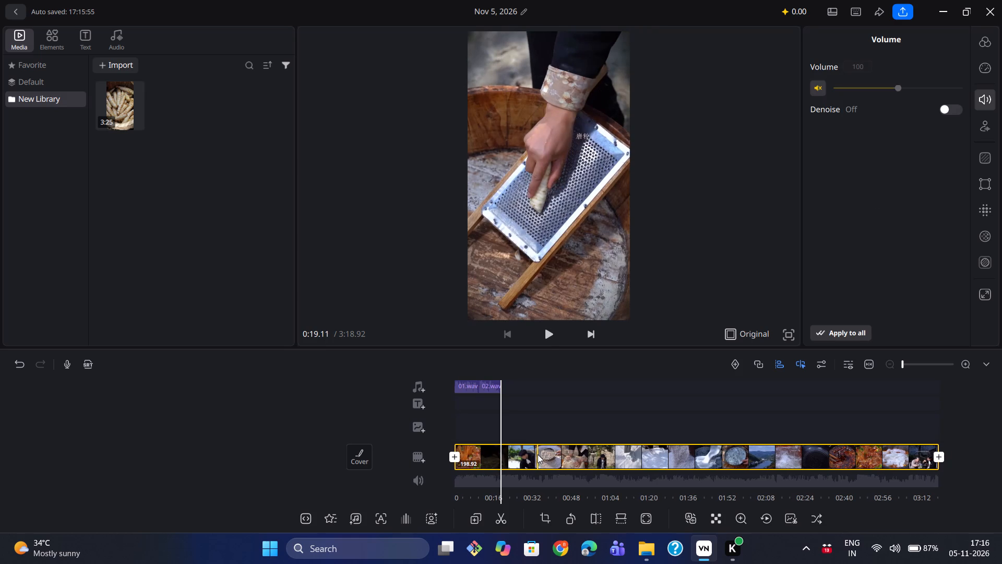
key(space)
key(space)
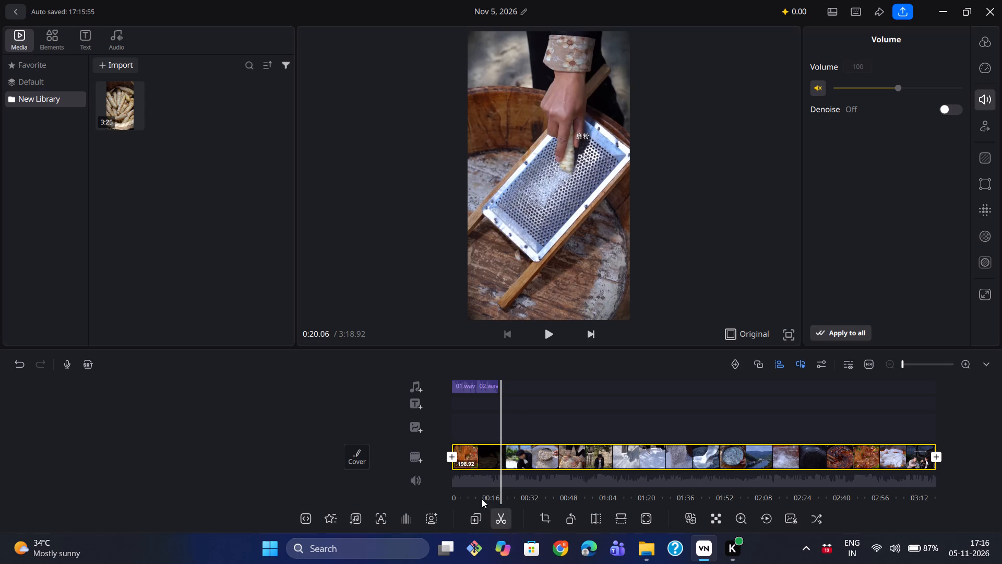
Replay the video from the start to the end of the 02.wav clip on an enlarged timeline, comparing audio and scenes.
scroll(495, 436, right, 3)
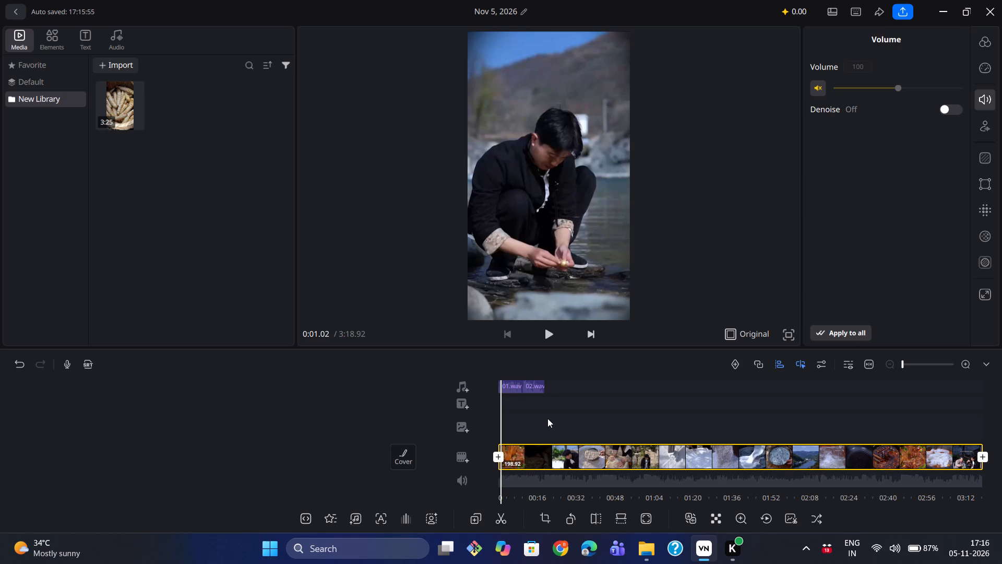
key(space)
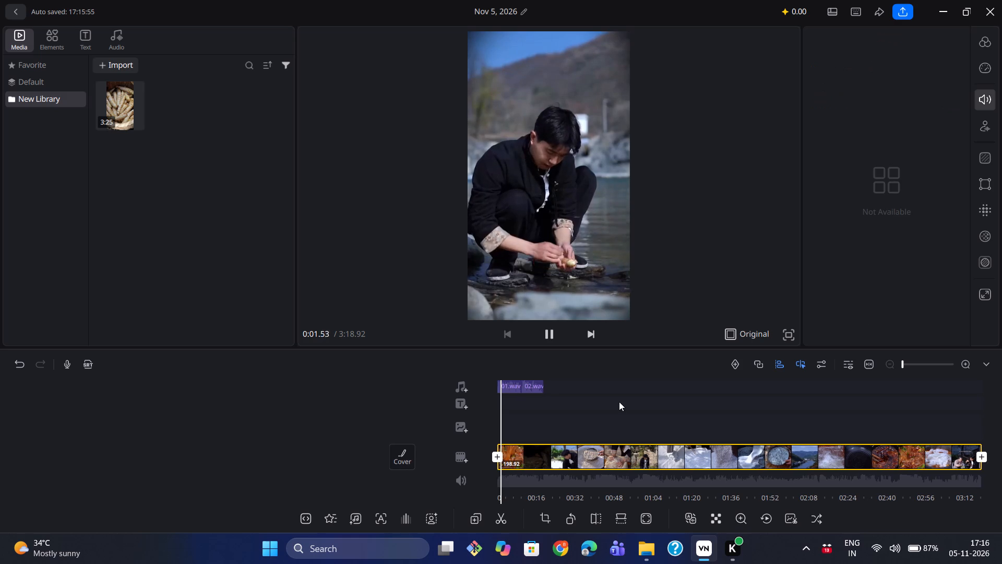
click(968, 369)
scroll(564, 420, right, 7)
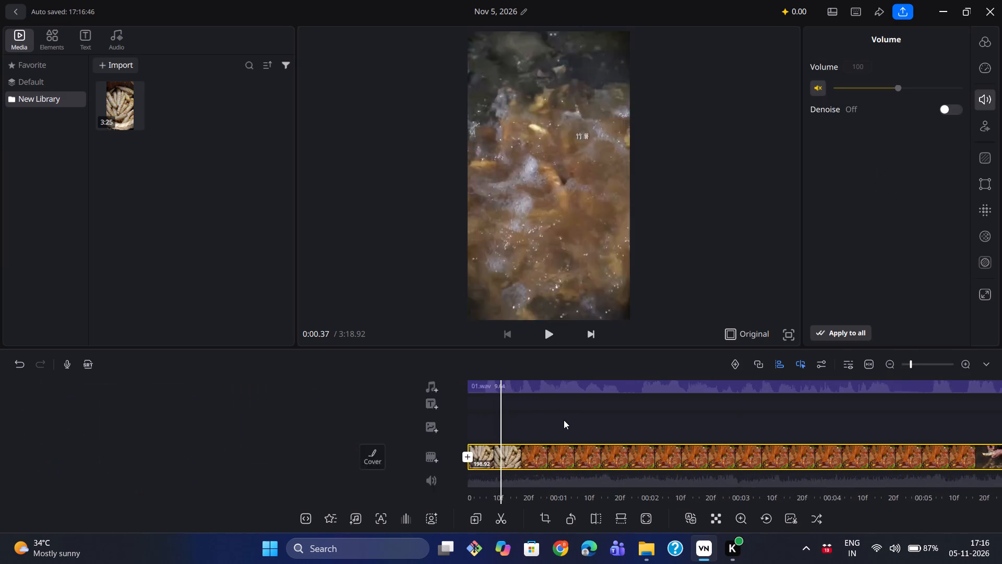
key(space)
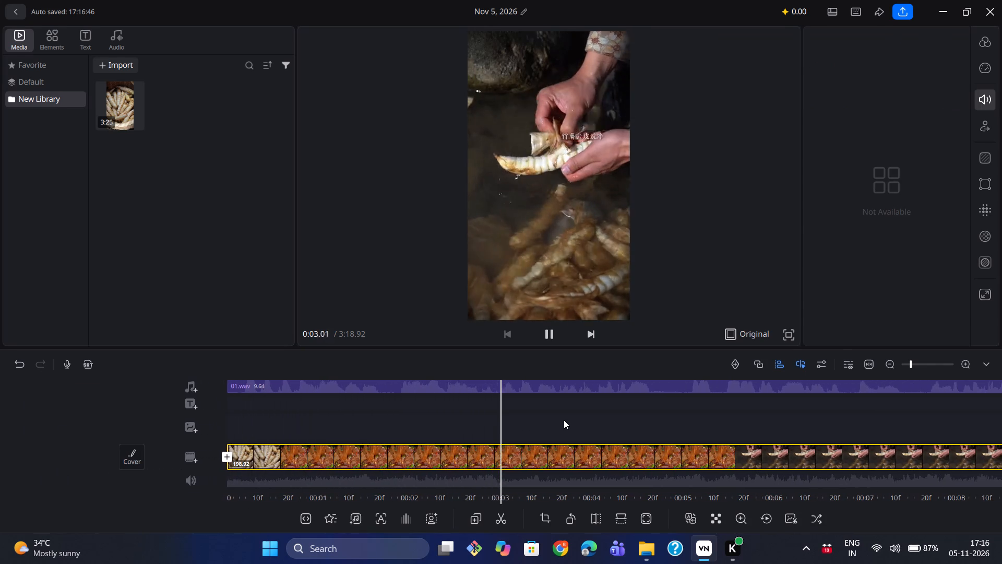
key(space)
key(space)
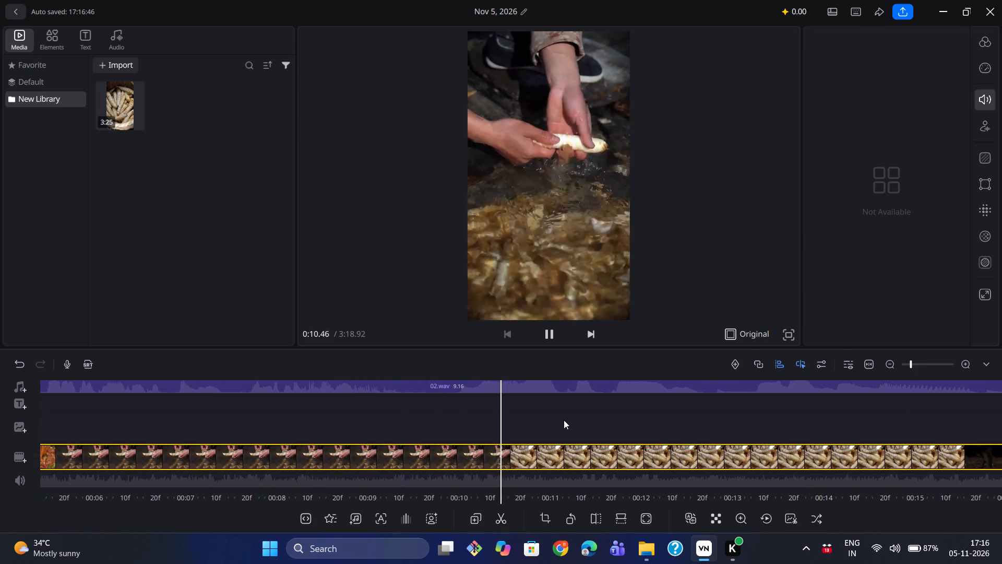
key(space)
key(space)
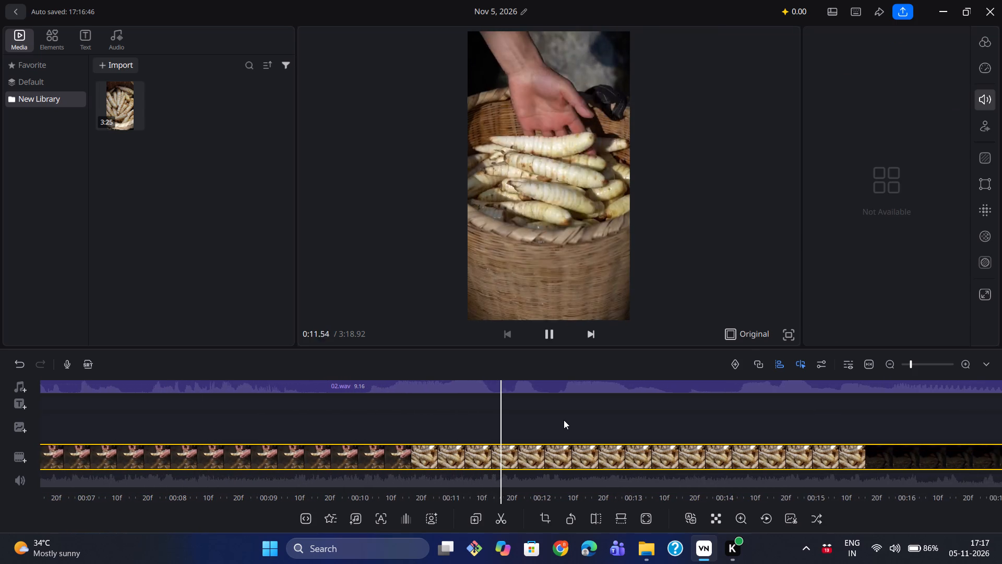
key(space)
key(space)
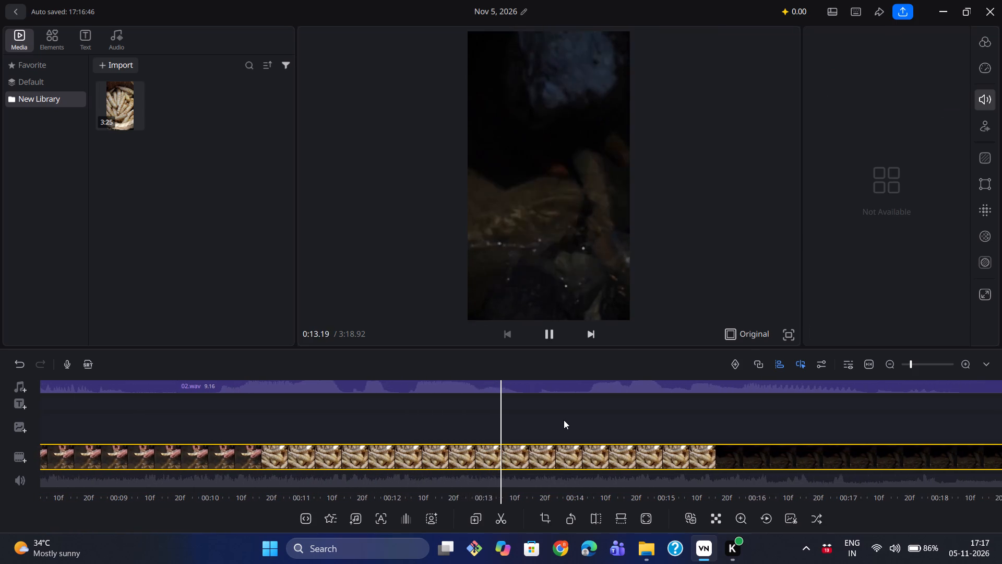
key(space)
key(space)
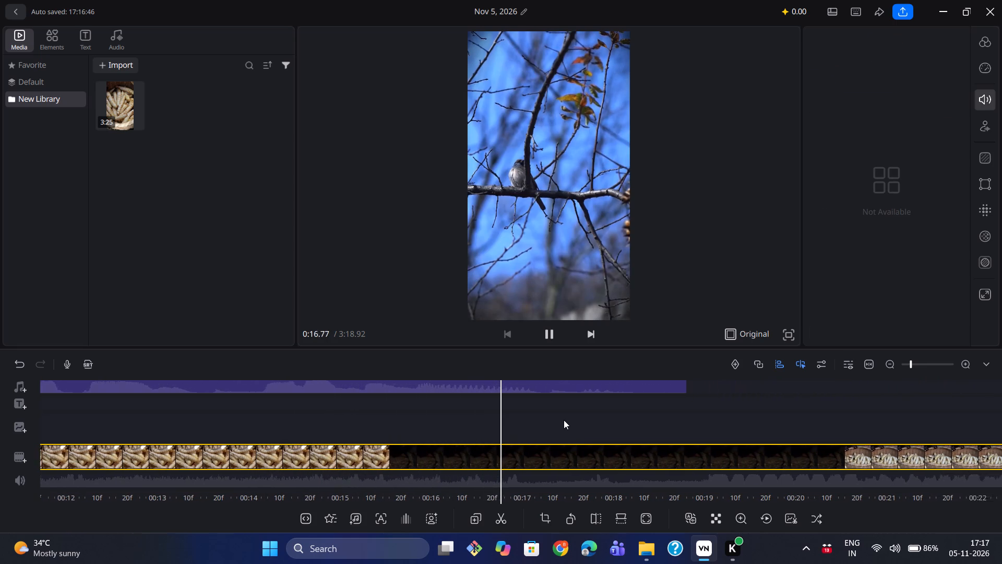
key(space)
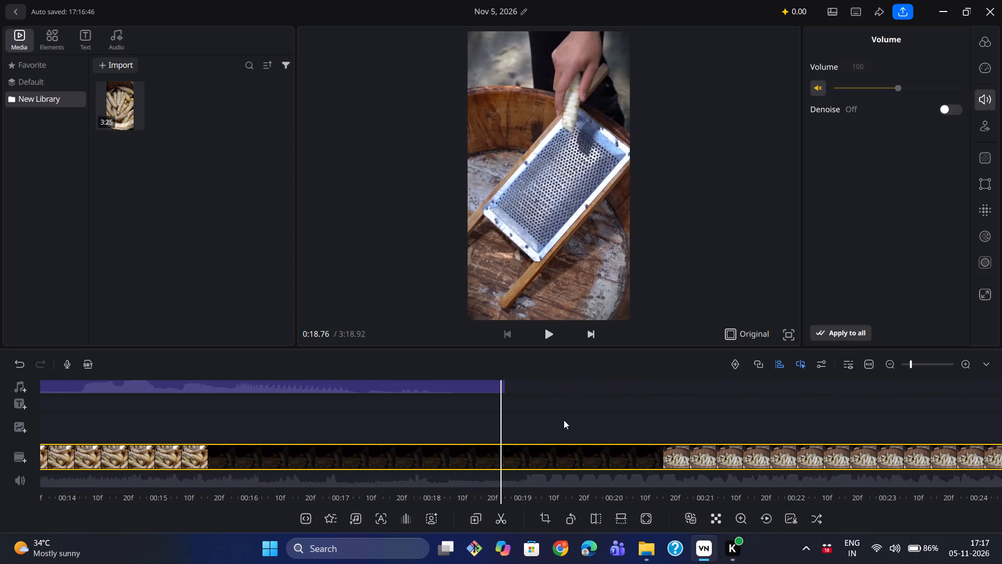
Split the video clip at about 0:13.32, where the basket scene changes to the man walking by the river.
scroll(564, 420, right, 2)
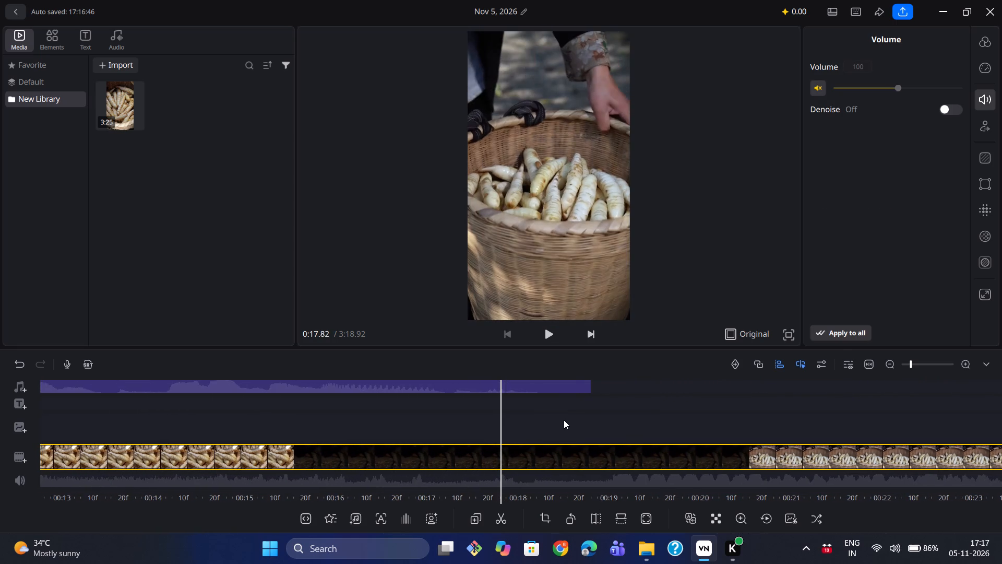
scroll(564, 420, right, 7)
key(space)
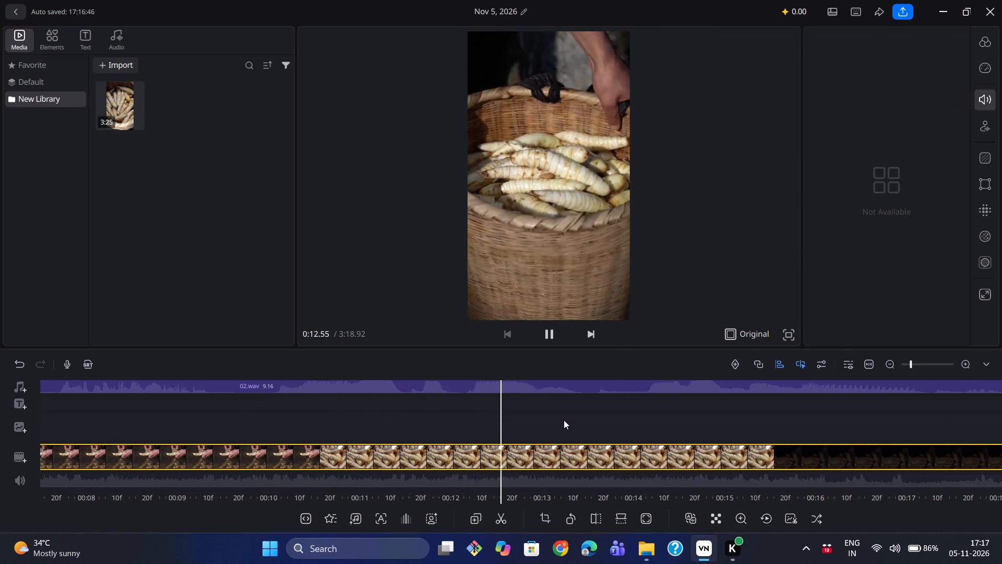
key(space)
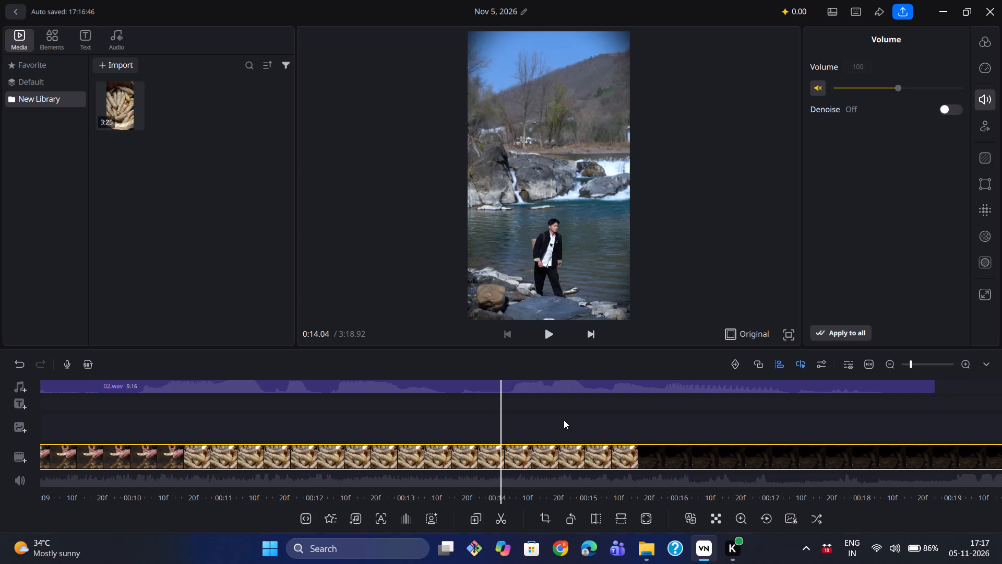
drag(450, 426, 503, 419)
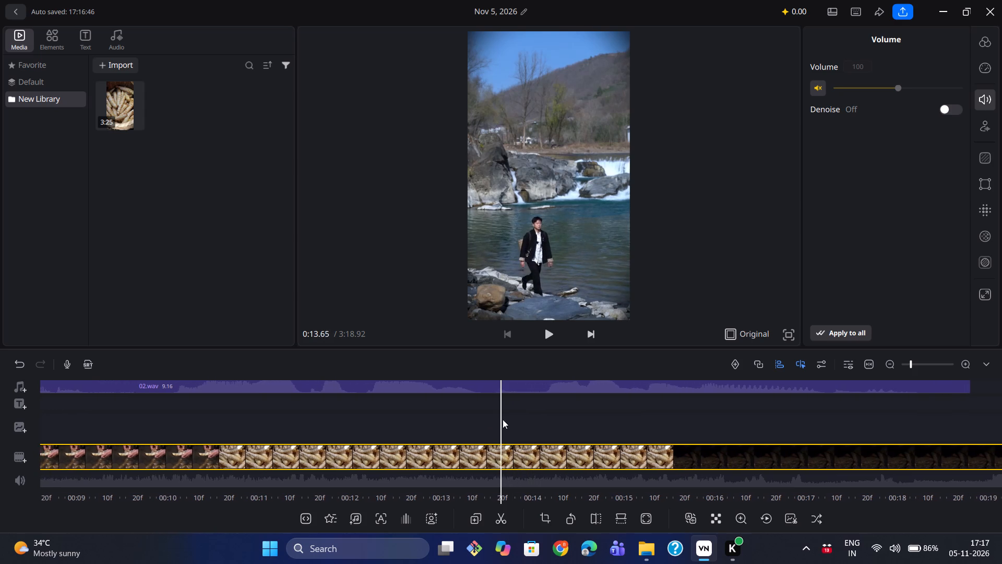
drag(503, 419, 516, 413)
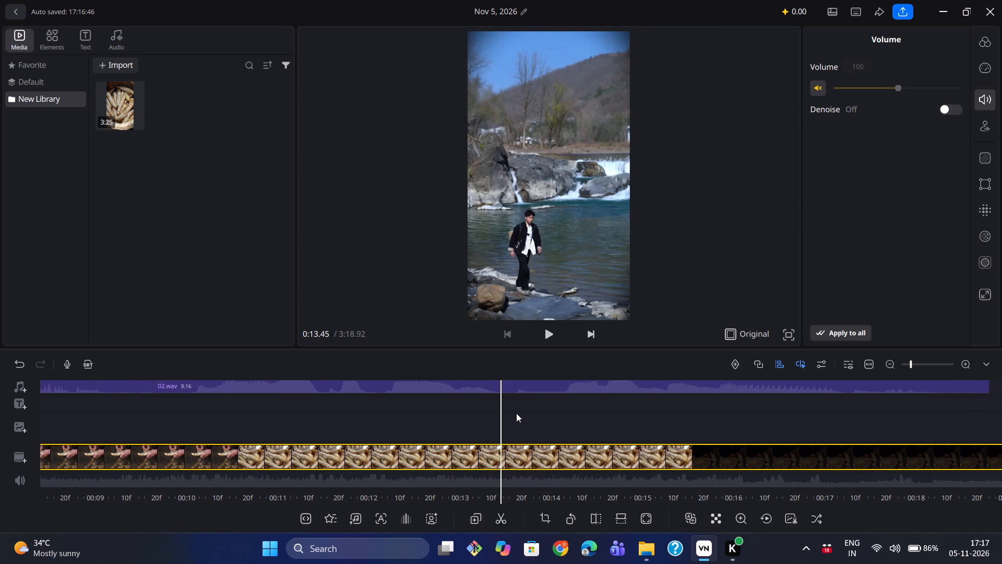
drag(516, 413, 530, 412)
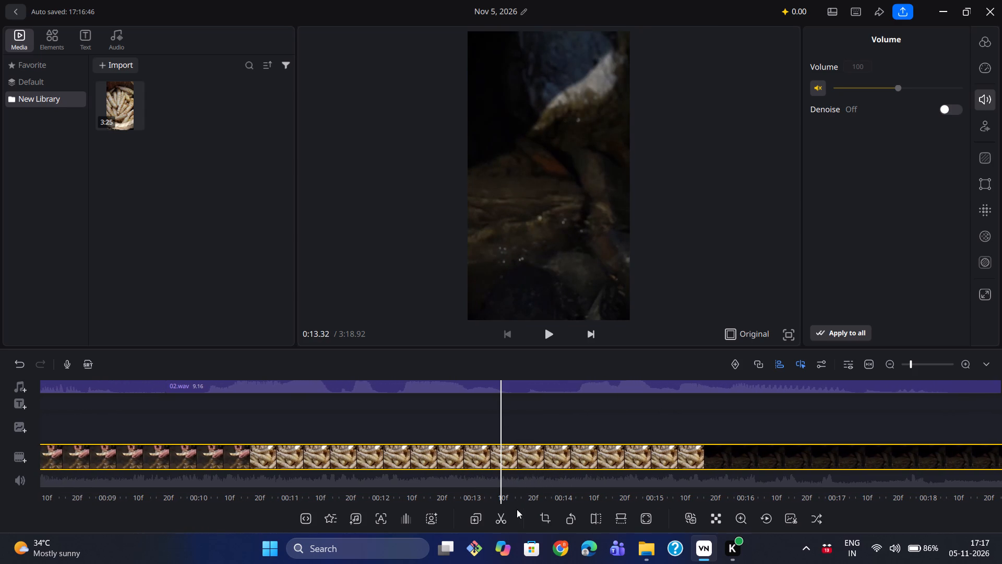
click(501, 514)
Split the video at 0:18.50 and delete the section between the 0:13.32 cut and this new cut.
key(space)
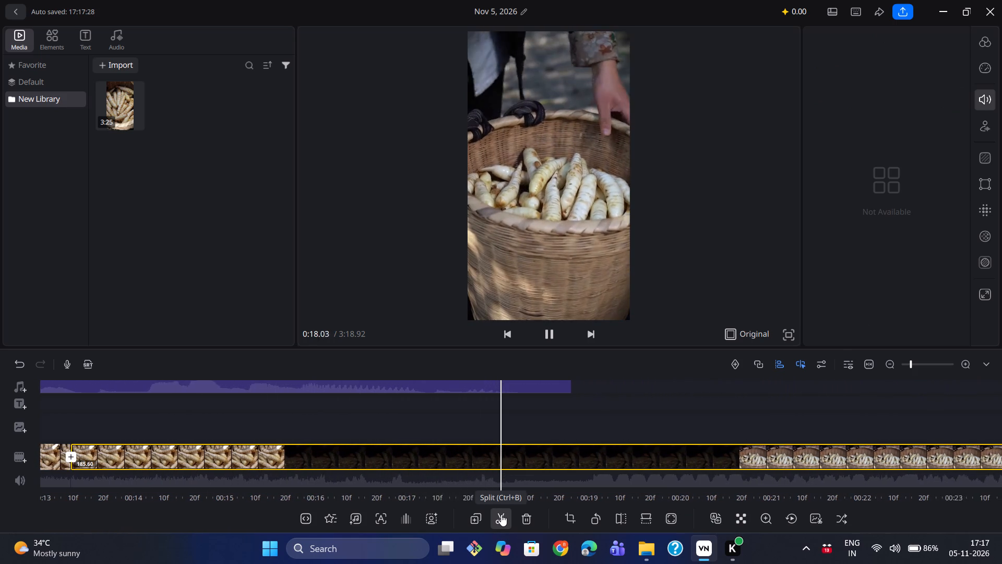
key(space)
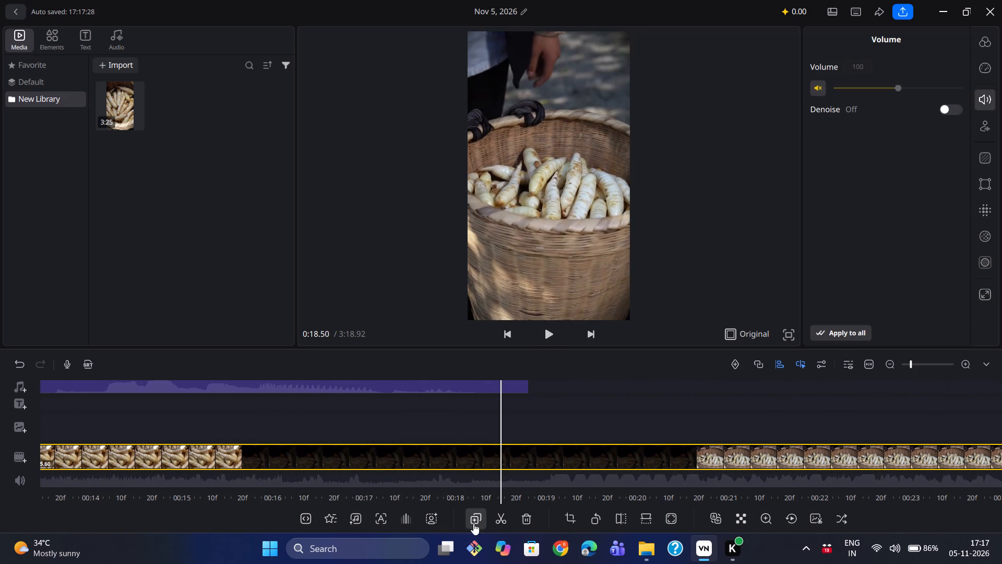
click(493, 521)
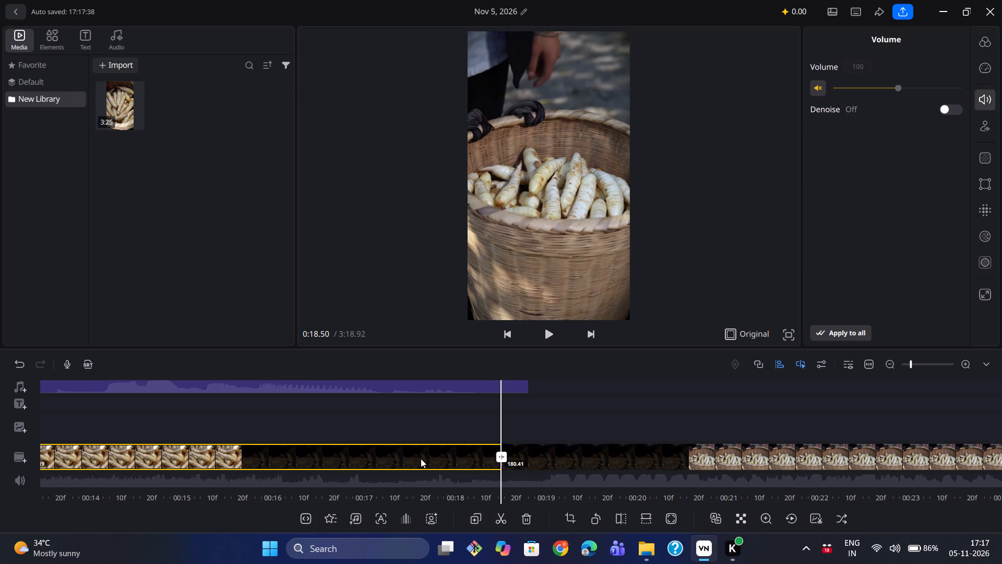
click(418, 456)
key(Delete)
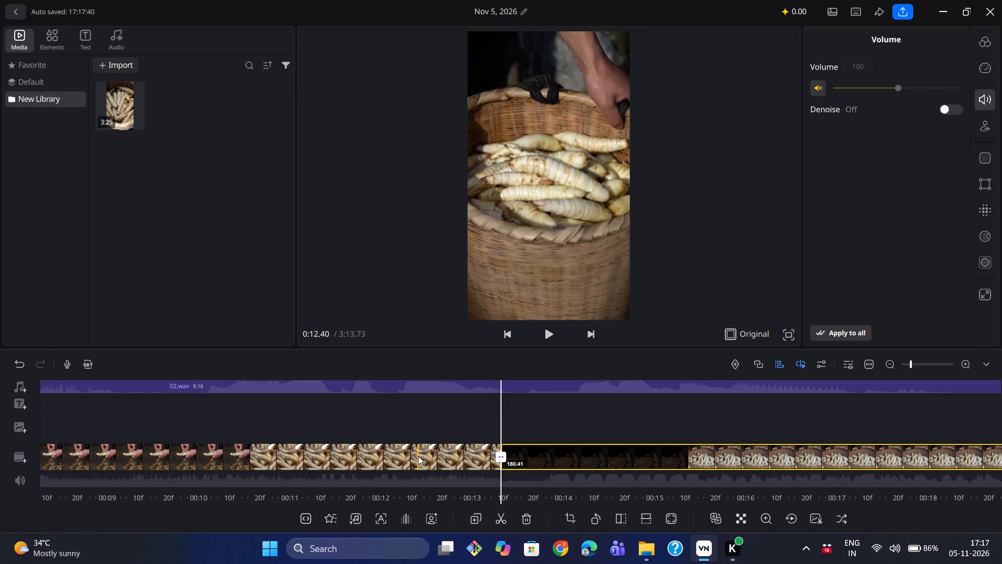
Play past the new join, return to the beginning of the timeline and delete the 01.wav audio clip.
key(space)
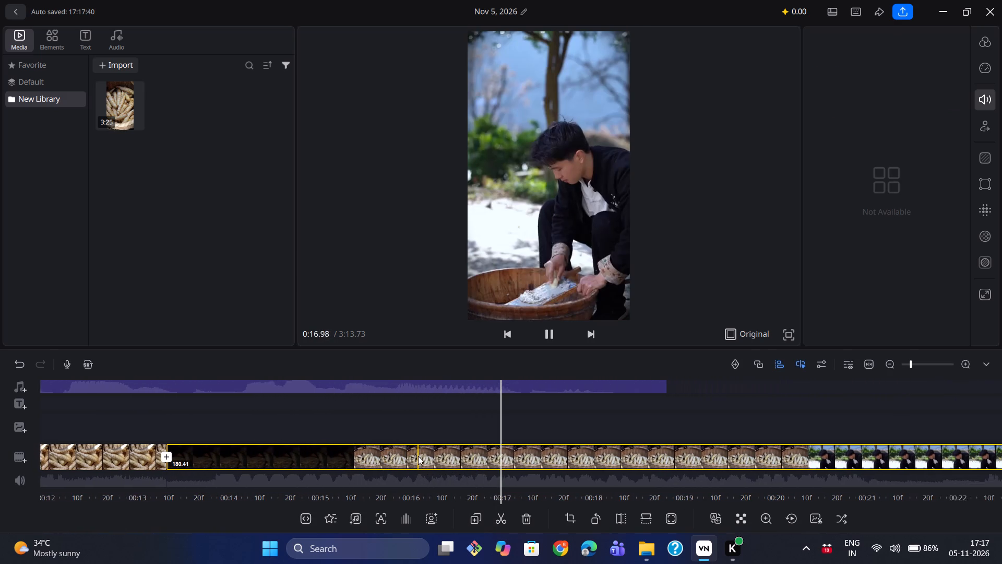
key(space)
scroll(418, 456, right, 1)
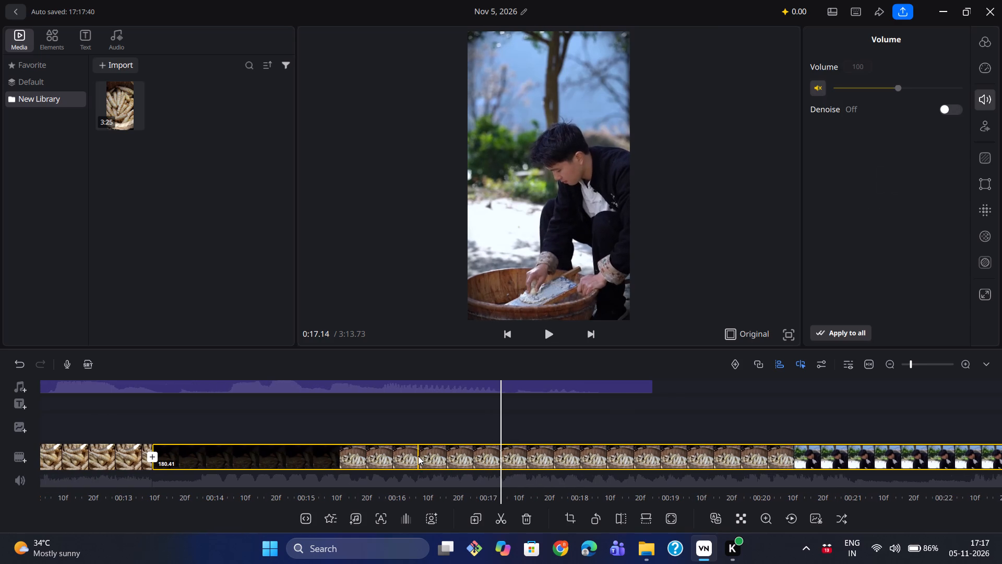
scroll(307, 461, right, 4)
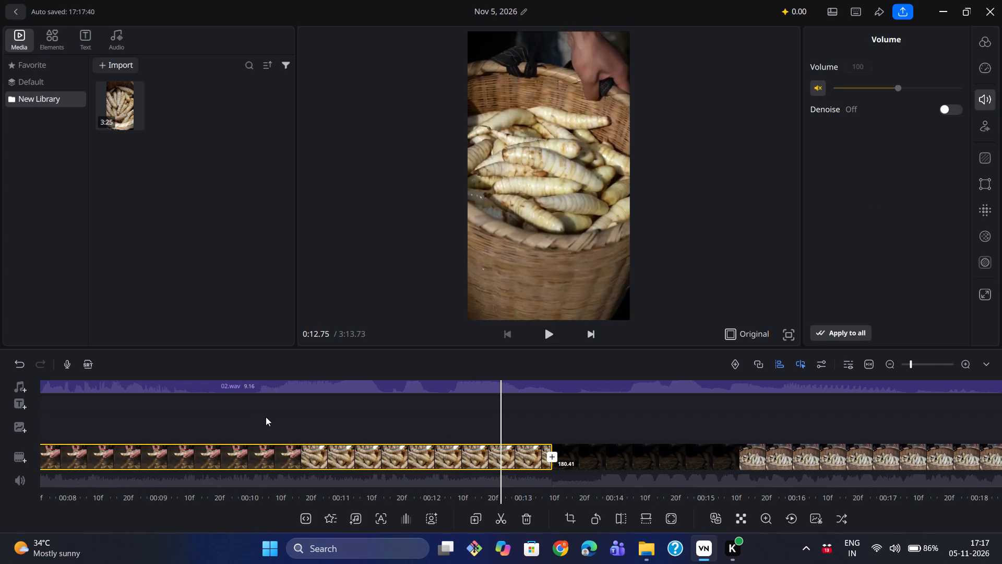
scroll(266, 417, right, 10)
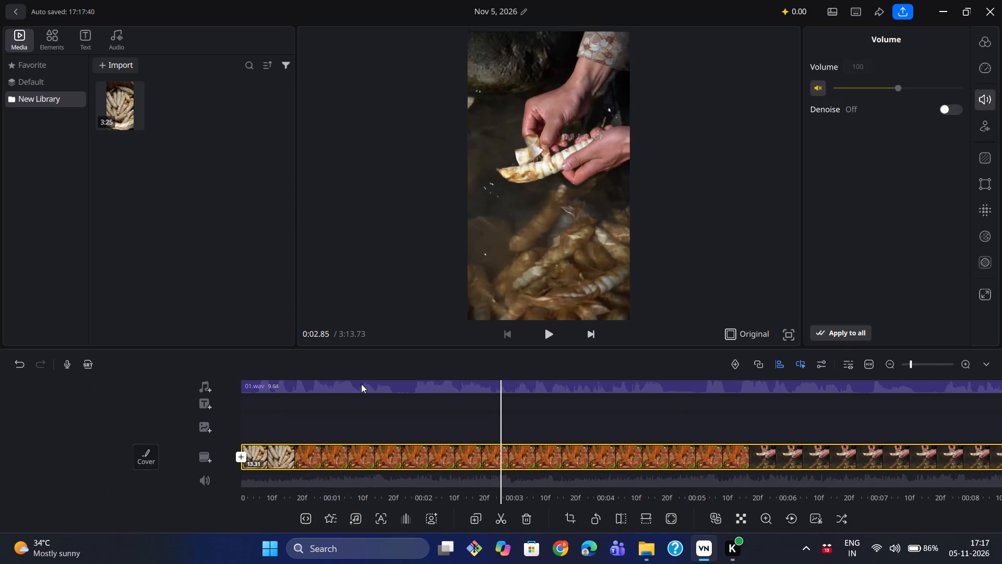
click(361, 384)
key(Delete)
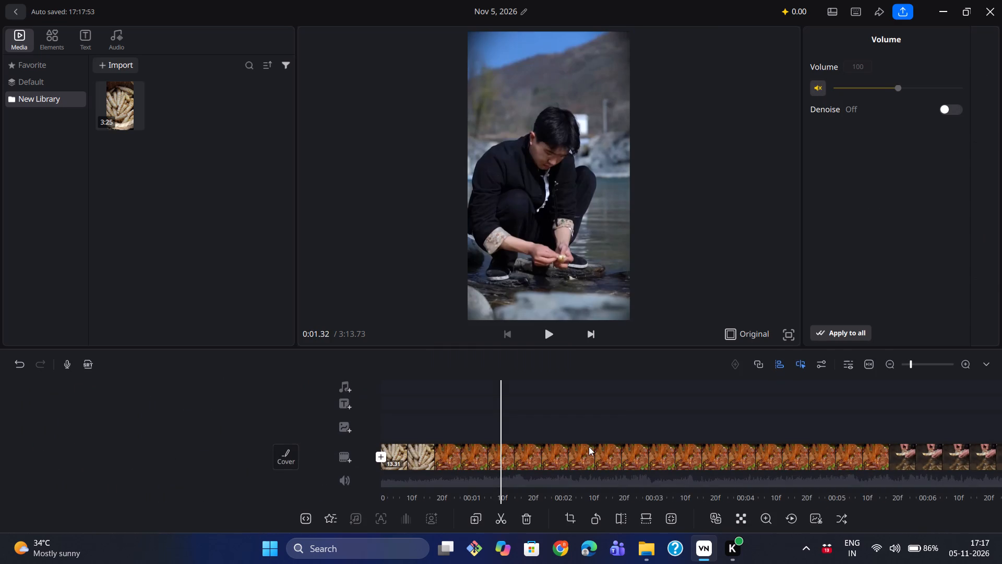
Move the 02.wav clip back along the audio track so it starts at the beginning of the video.
scroll(589, 446, left, 3)
scroll(658, 401, left, 8)
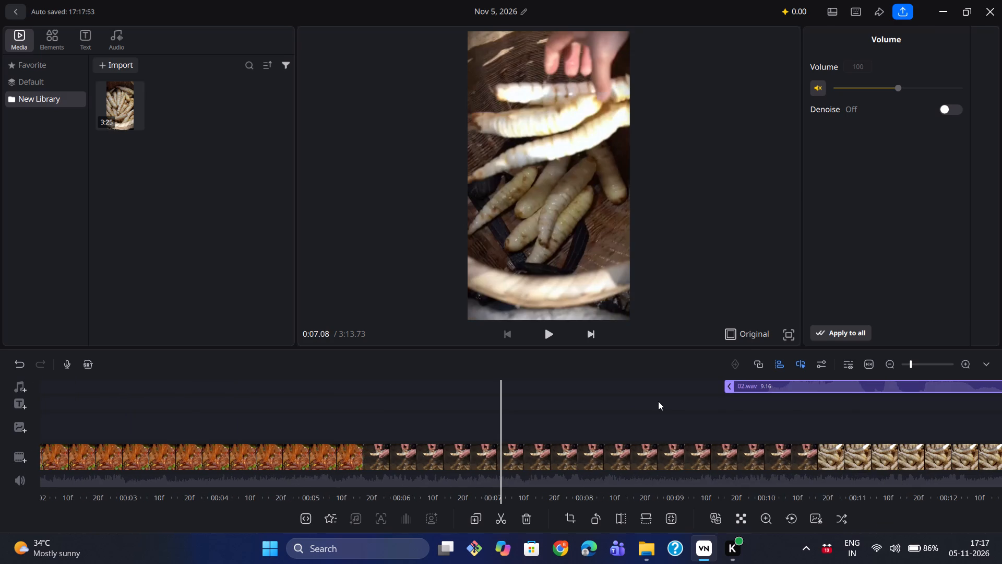
scroll(658, 401, left, 1)
drag(849, 389, 255, 414)
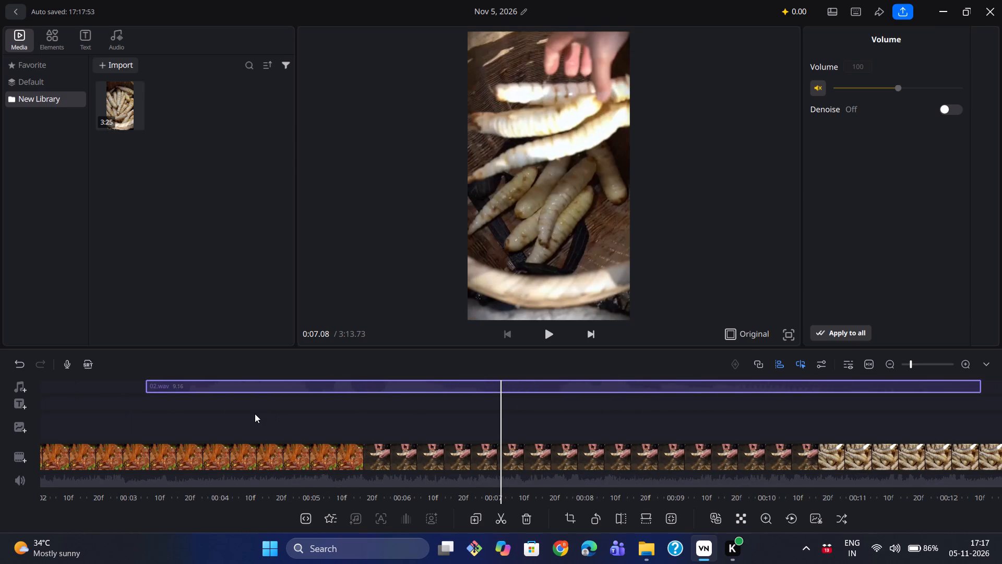
scroll(255, 414, right, 6)
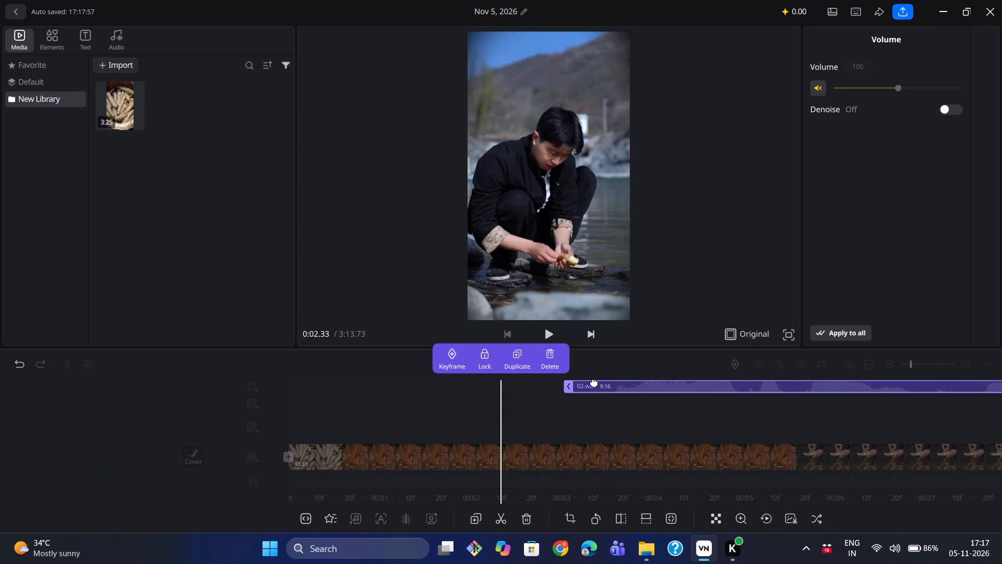
drag(596, 384, 265, 377)
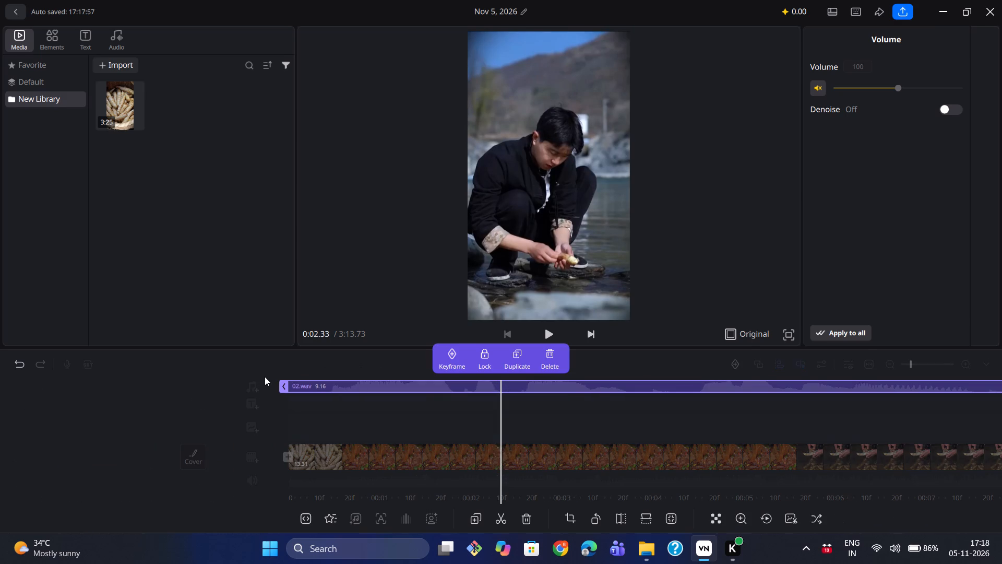
click(302, 364)
click(305, 414)
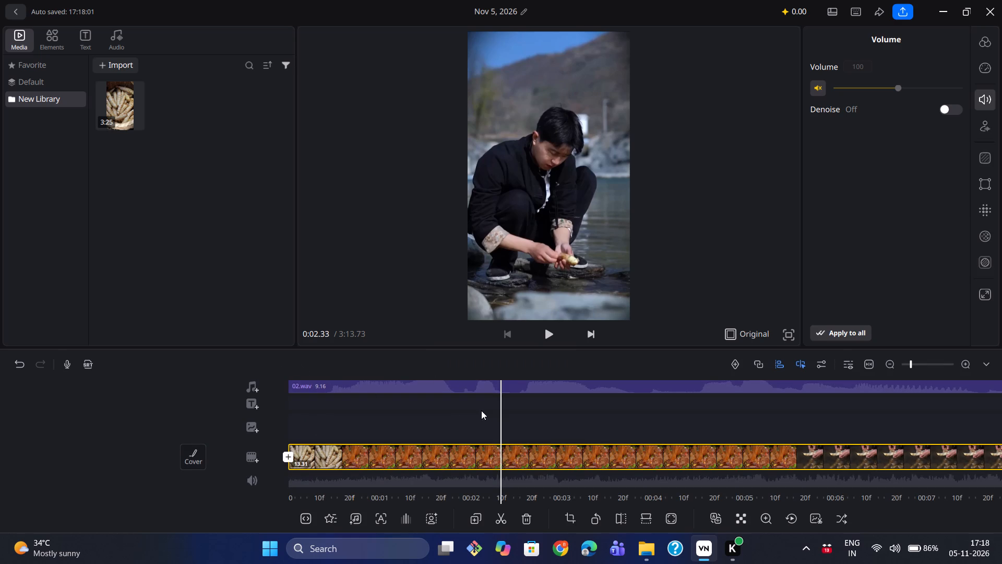
Play from the start, split the video at 0:03.00 and delete the opening section before the cut.
drag(500, 413, 278, 406)
drag(278, 406, 837, 472)
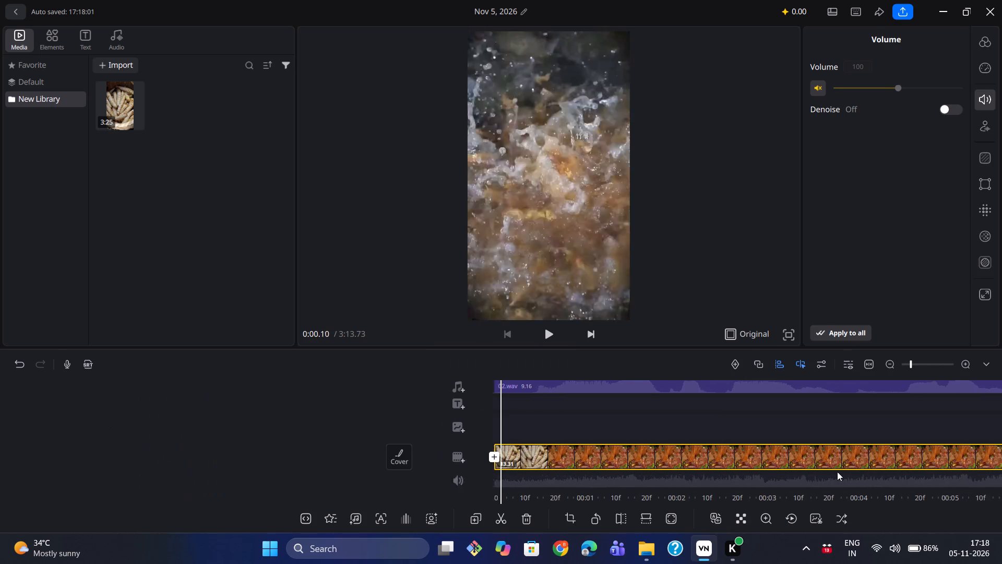
drag(837, 472, 861, 477)
key(space)
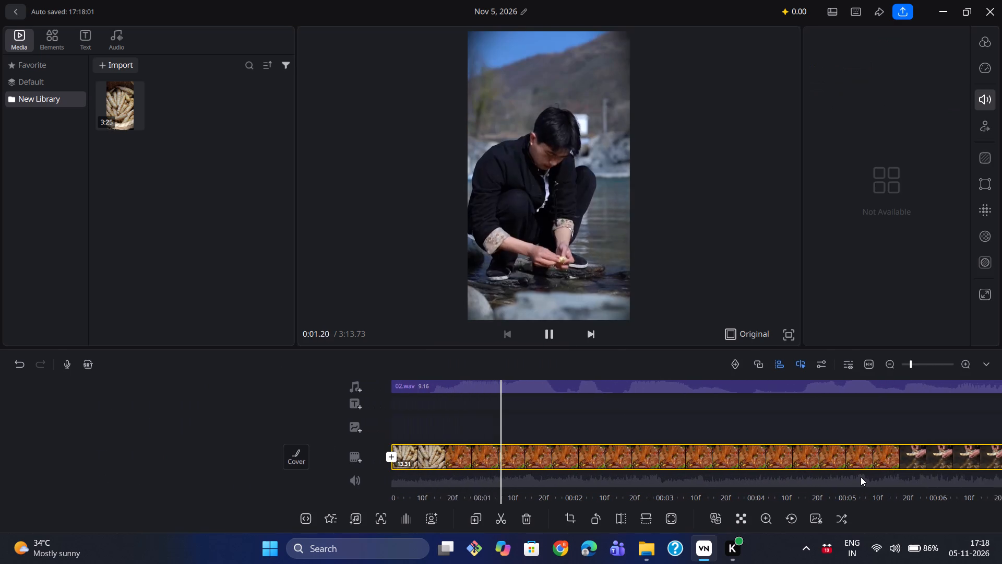
key(space)
key(space)
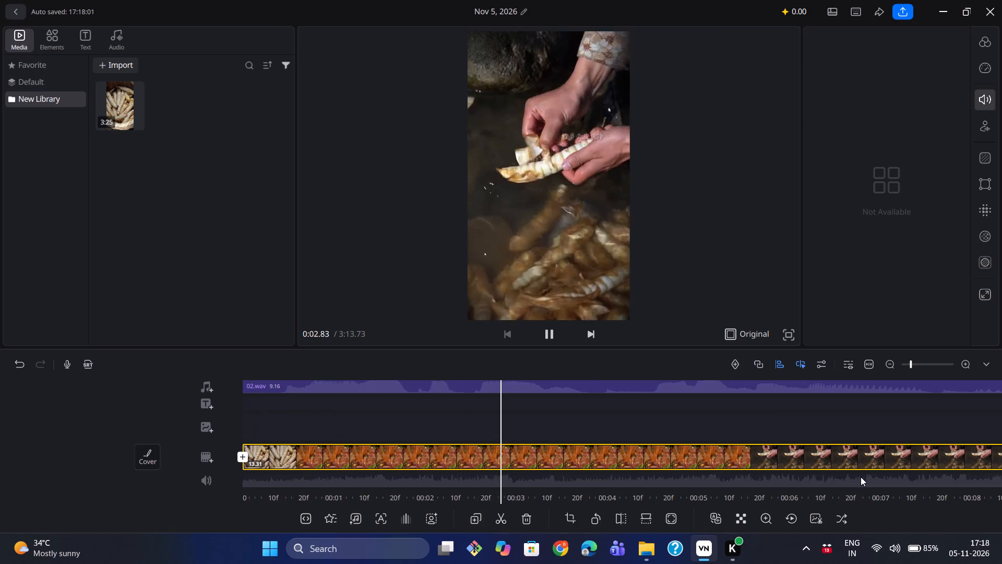
key(space)
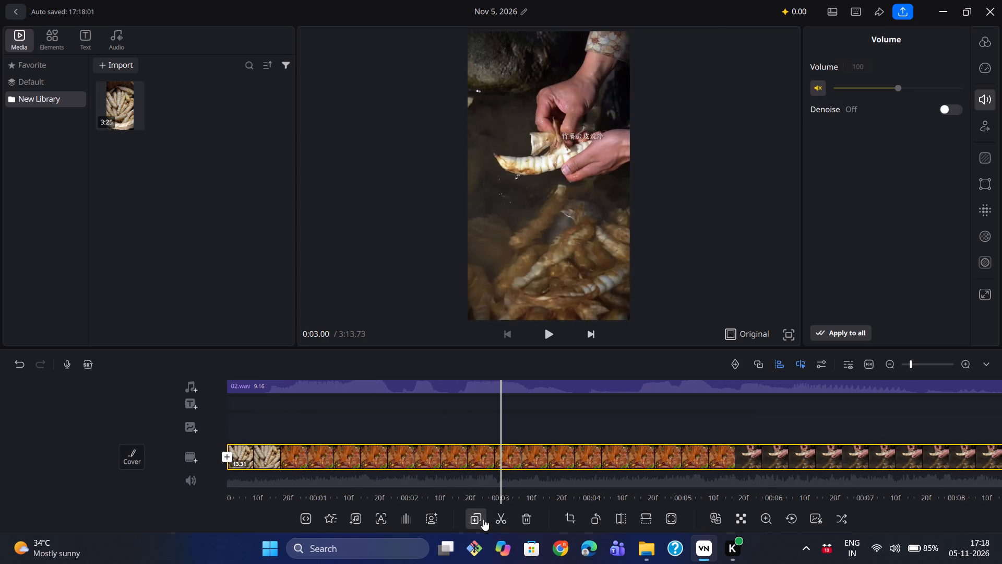
click(494, 521)
click(459, 451)
key(Delete)
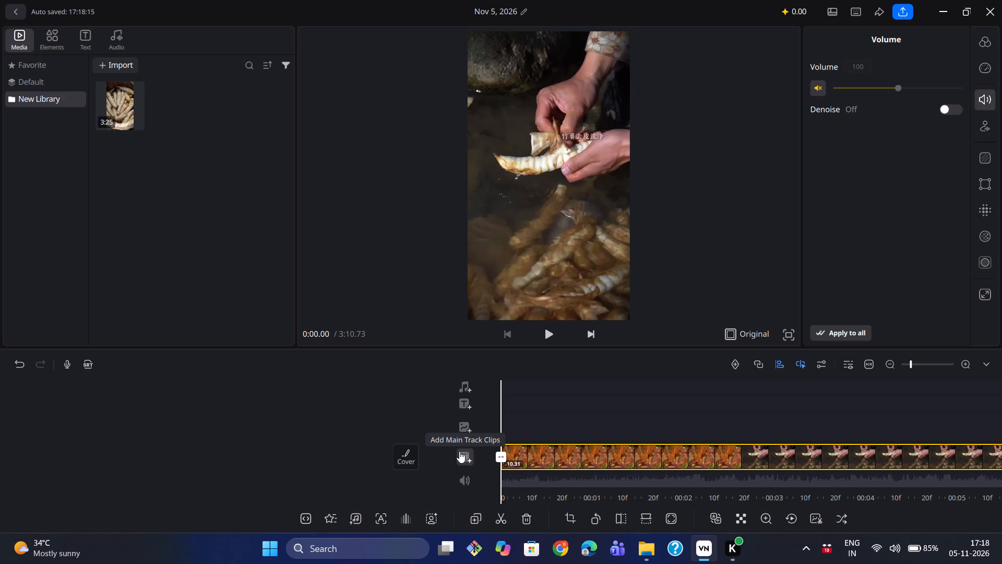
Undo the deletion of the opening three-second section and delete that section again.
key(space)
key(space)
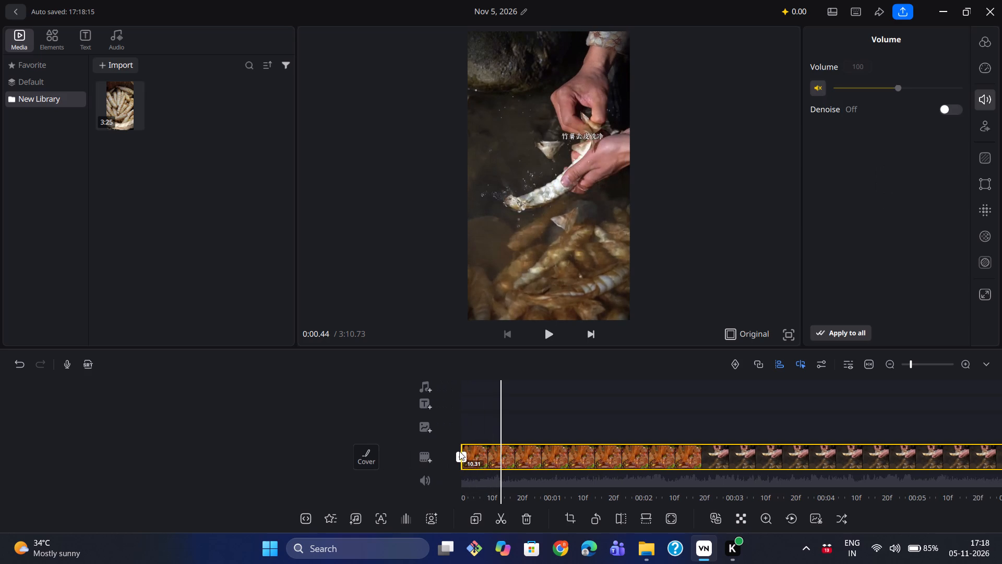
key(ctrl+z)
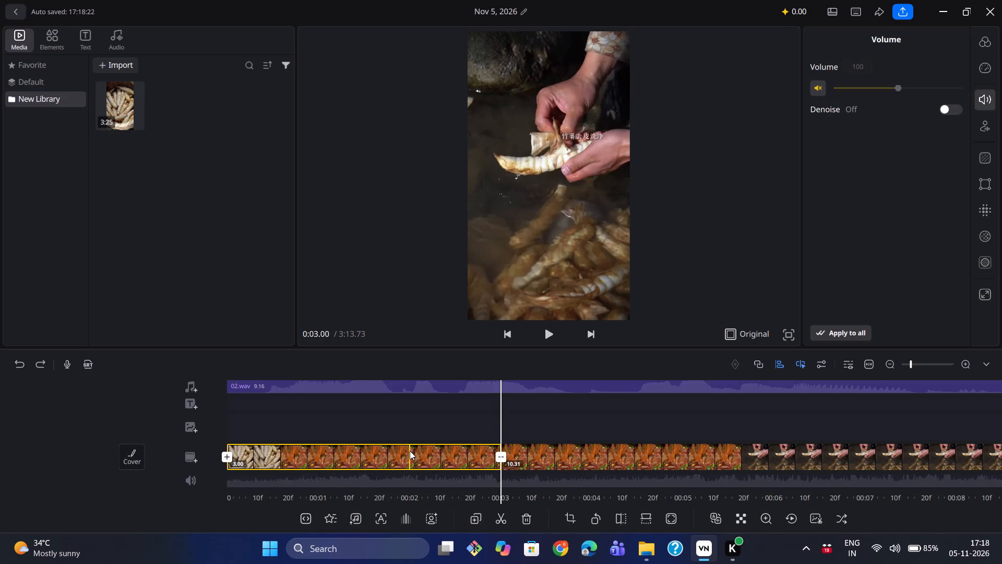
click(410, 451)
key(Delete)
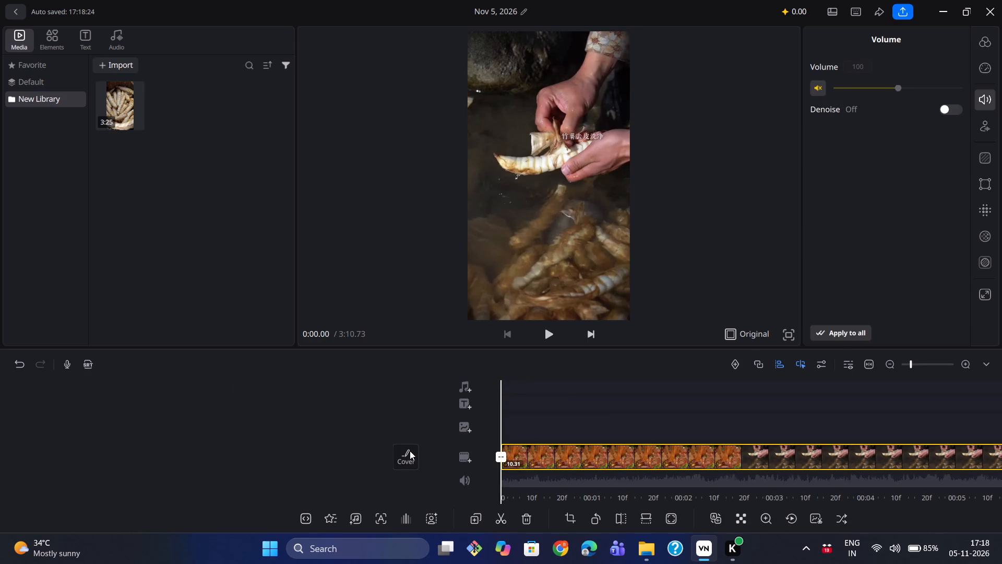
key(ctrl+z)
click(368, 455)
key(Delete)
Add audio file 02 from the Downloads folder to the audio track again and align it with the video's start.
click(659, 561)
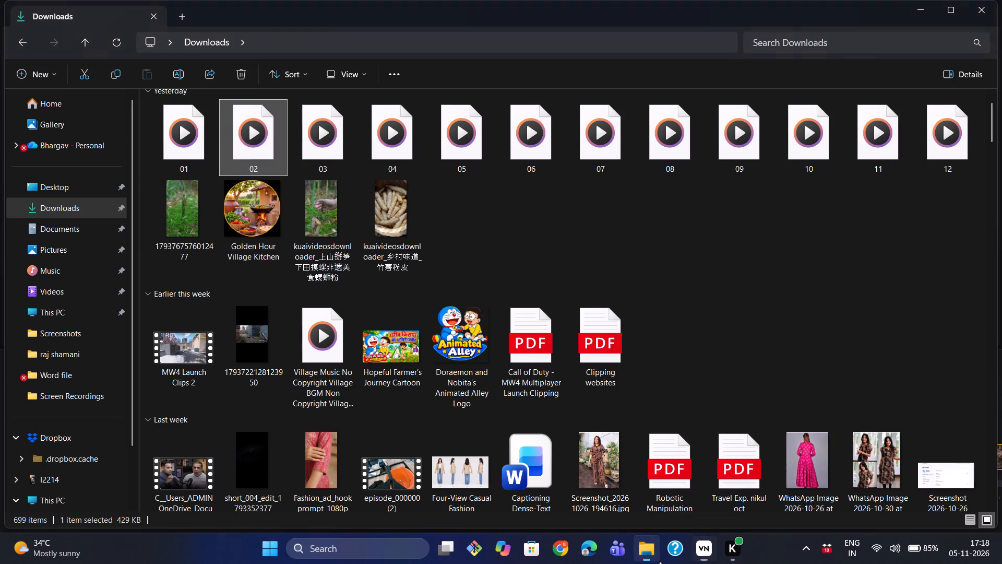
drag(233, 146, 707, 536)
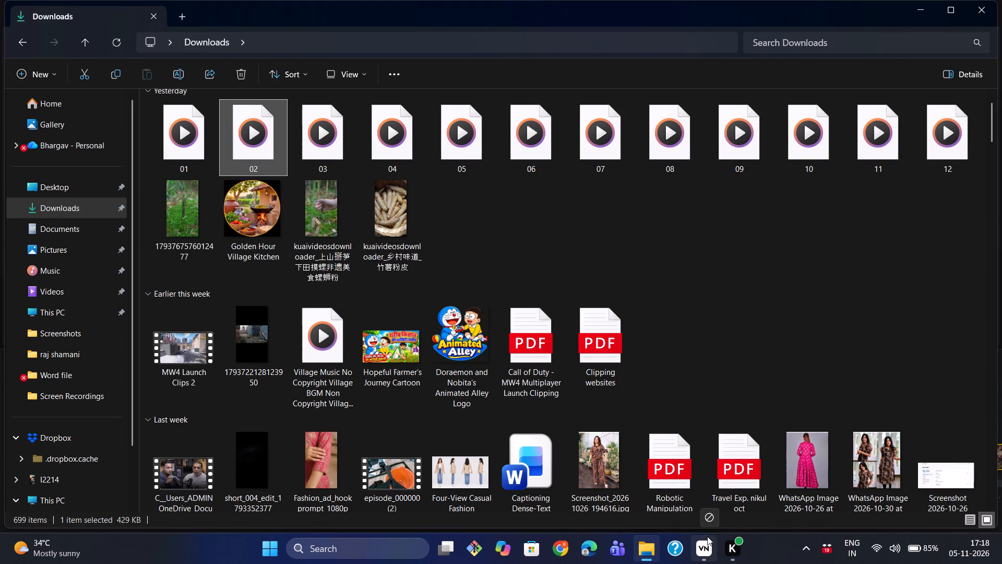
drag(707, 536, 523, 387)
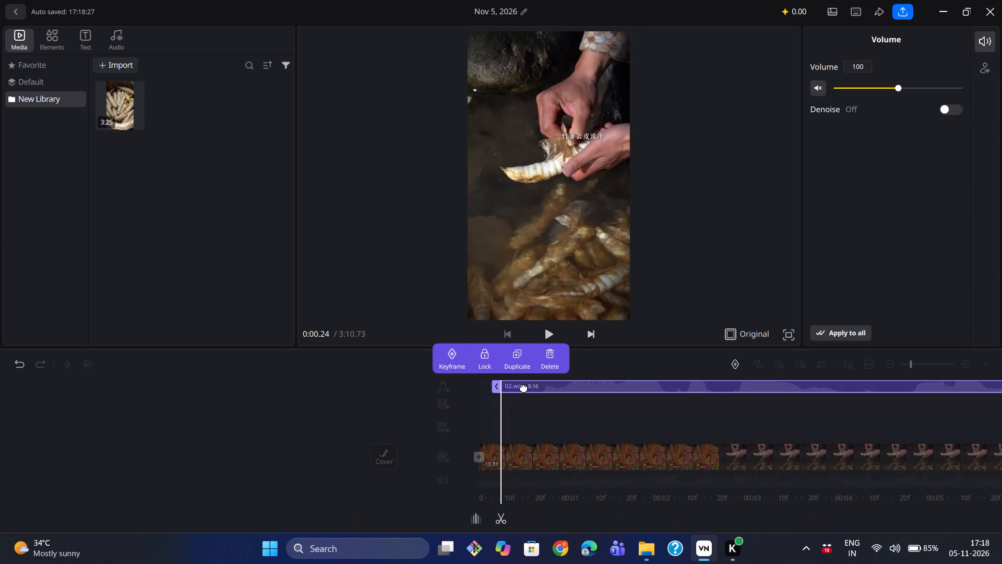
key(space)
key(space)
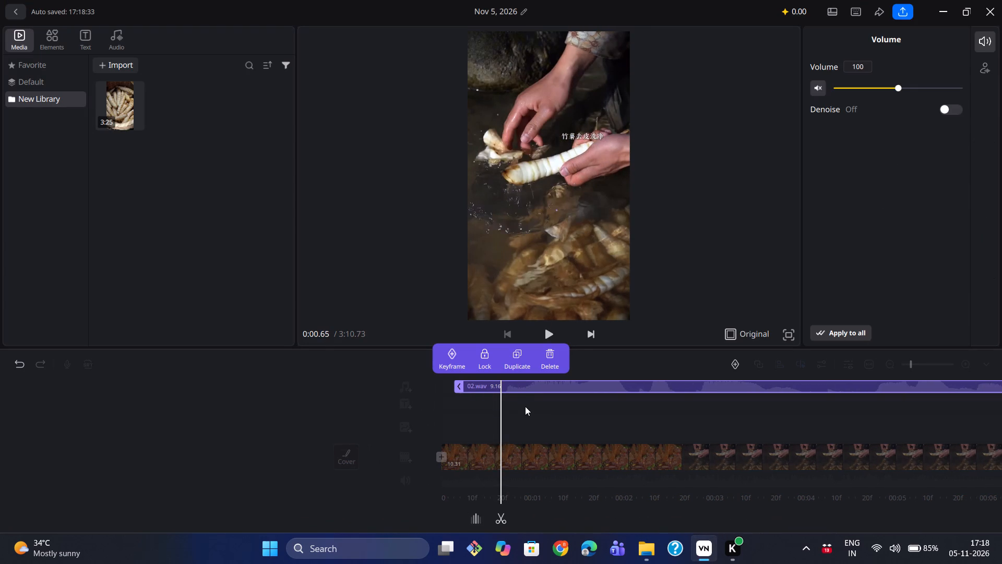
click(525, 406)
drag(536, 384, 466, 382)
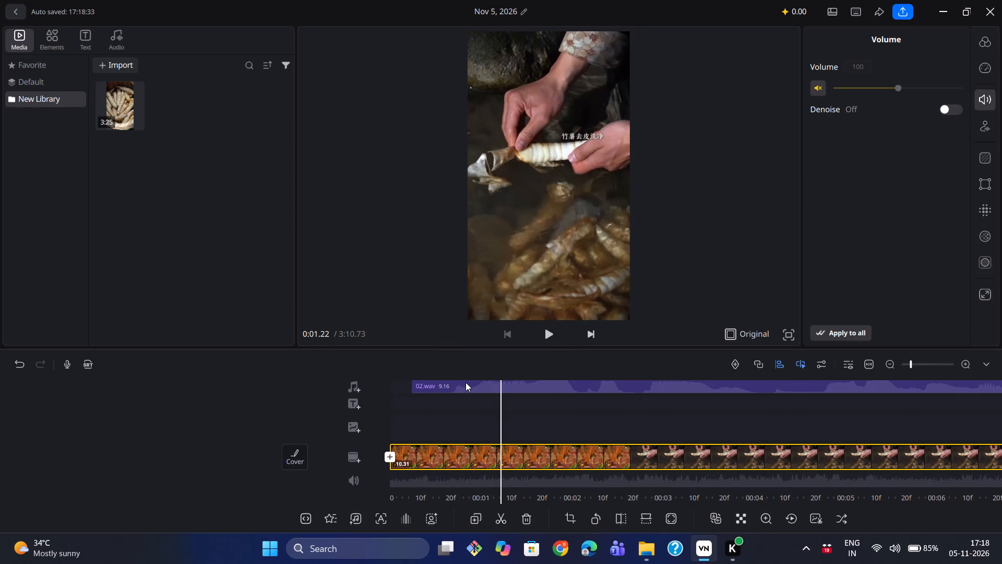
click(460, 384)
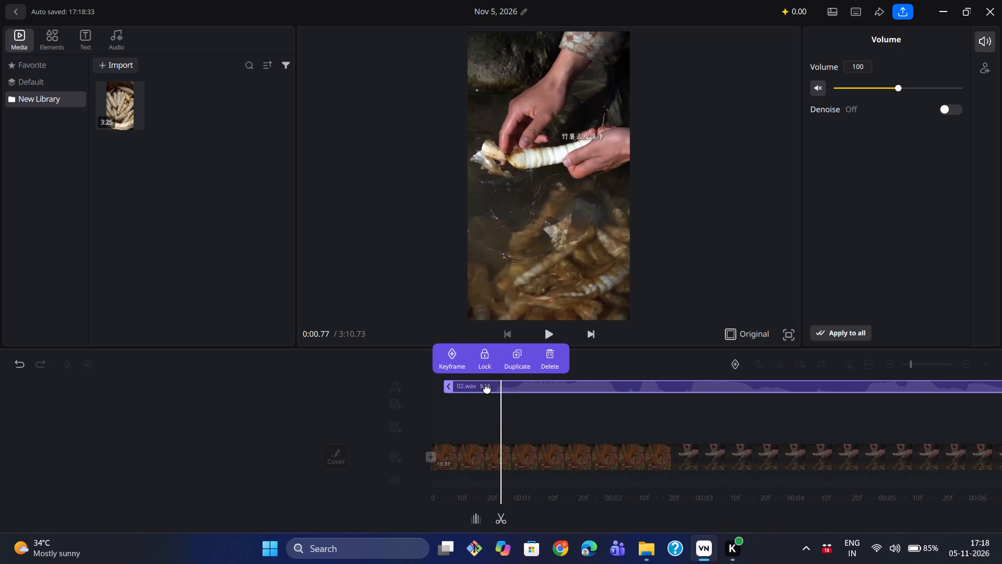
drag(487, 389, 416, 386)
Play the video with 02.wav from near the start and recheck the closing seconds, examining whether the scenes match the audio.
drag(458, 422, 501, 430)
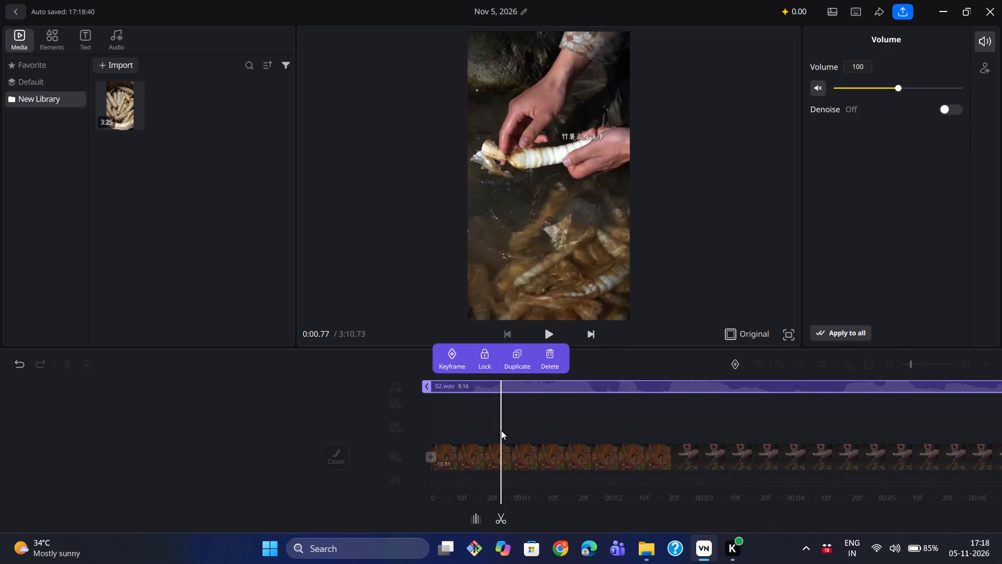
drag(501, 430, 627, 448)
key(space)
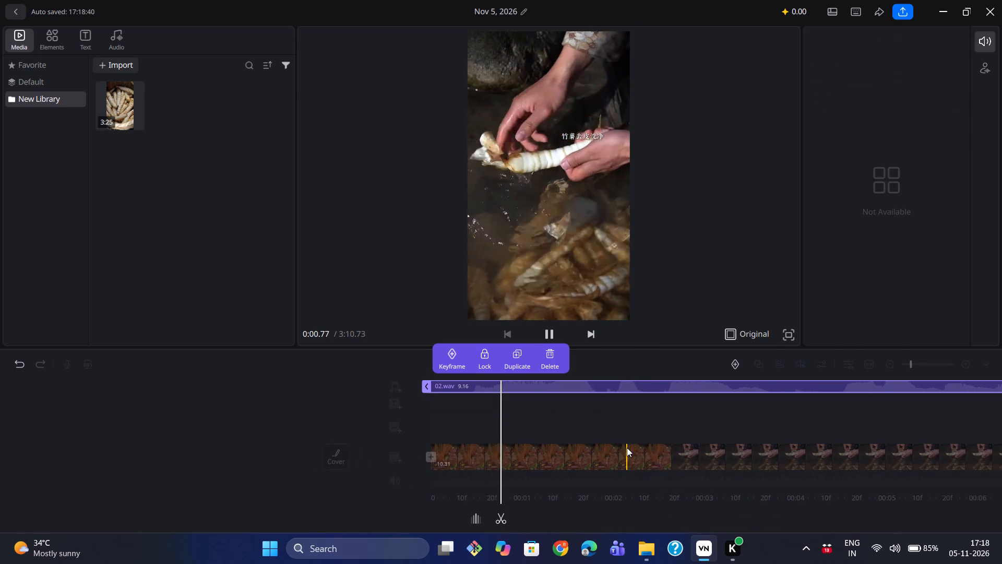
key(space)
key(space)
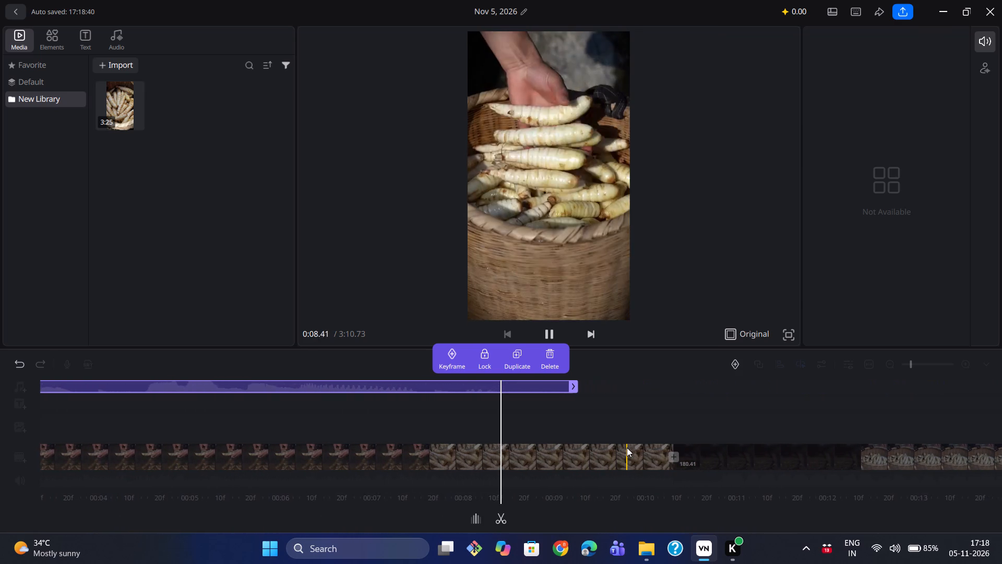
key(space)
drag(447, 417, 516, 430)
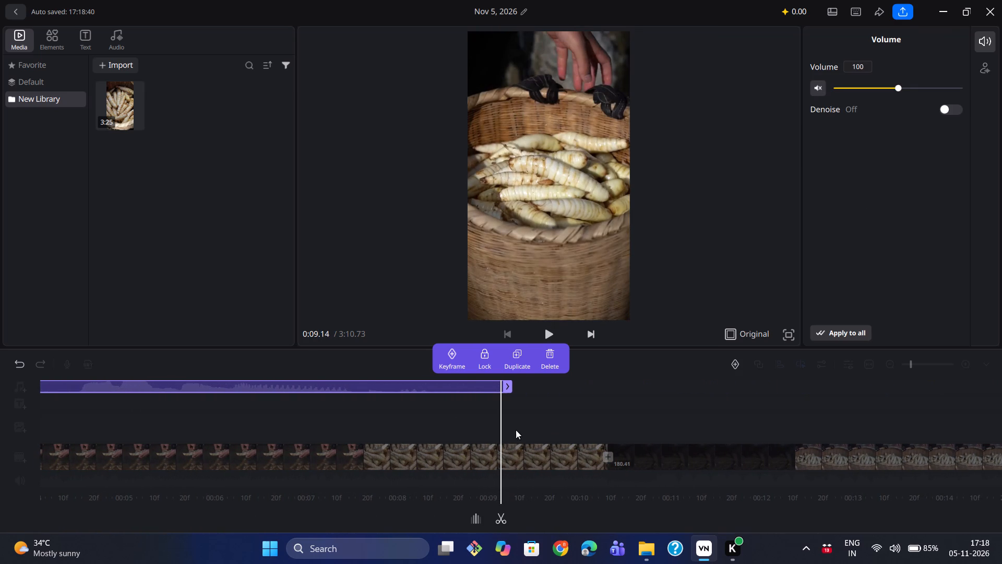
drag(516, 430, 760, 464)
key(space)
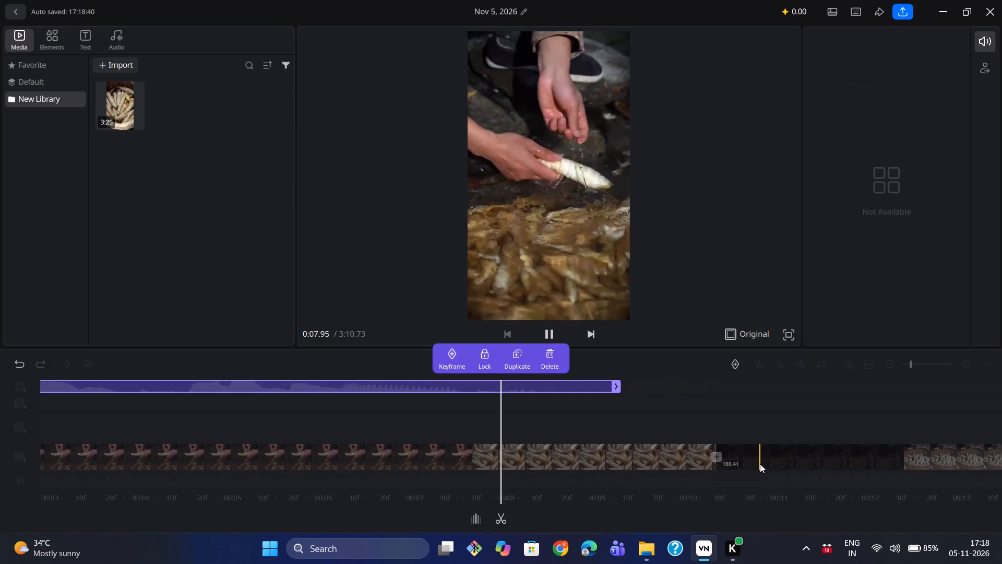
key(space)
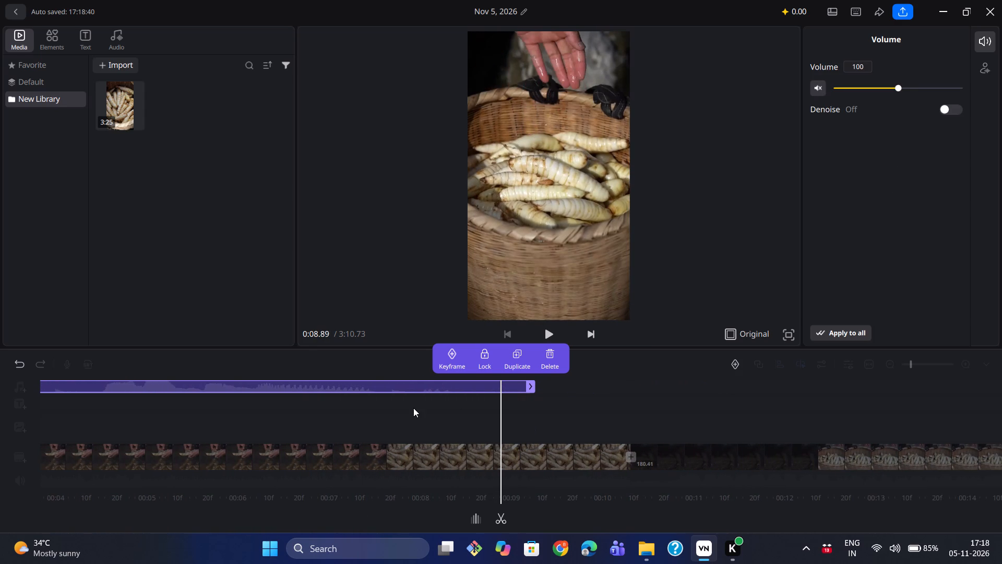
Replay the section between about 0:04 and 0:07 several times, examining how the basket and root-washing scenes line up with 02.wav.
drag(413, 408, 1000, 489)
key(space)
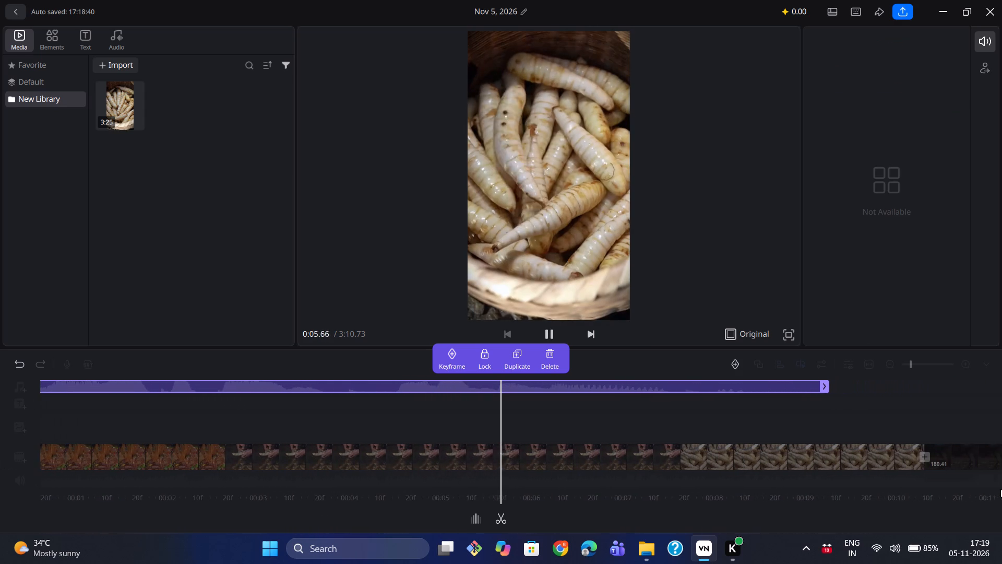
key(space)
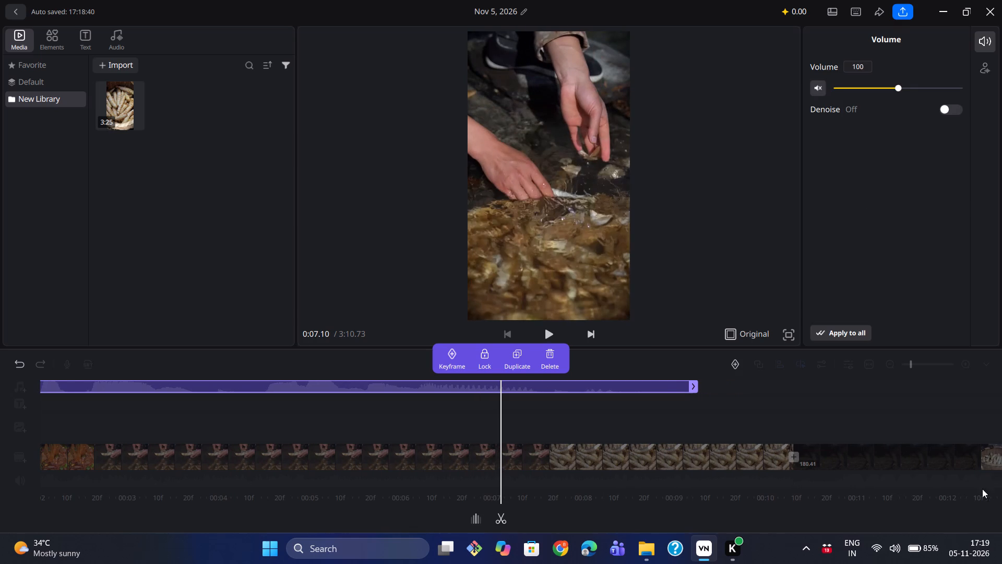
drag(388, 426, 809, 481)
key(space)
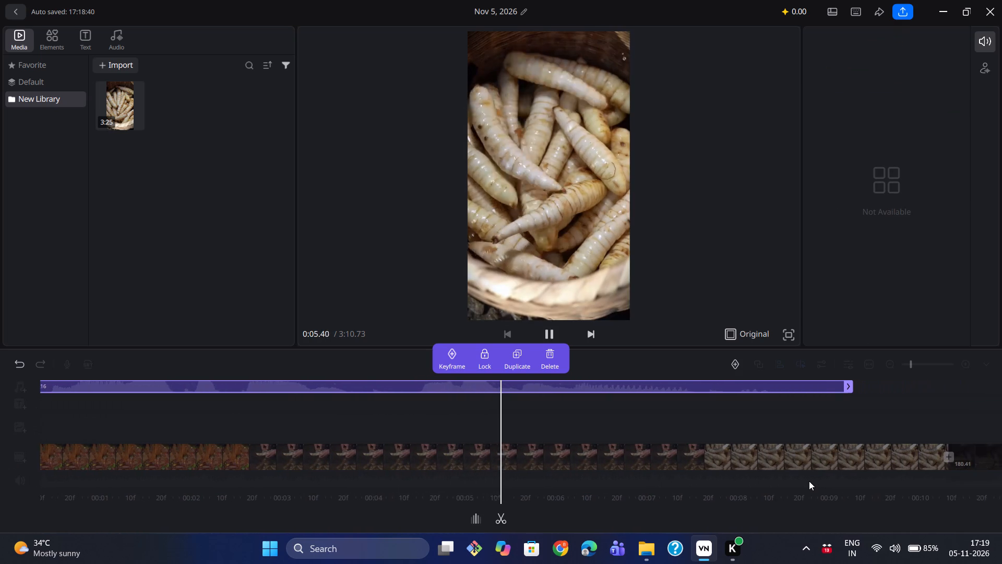
key(space)
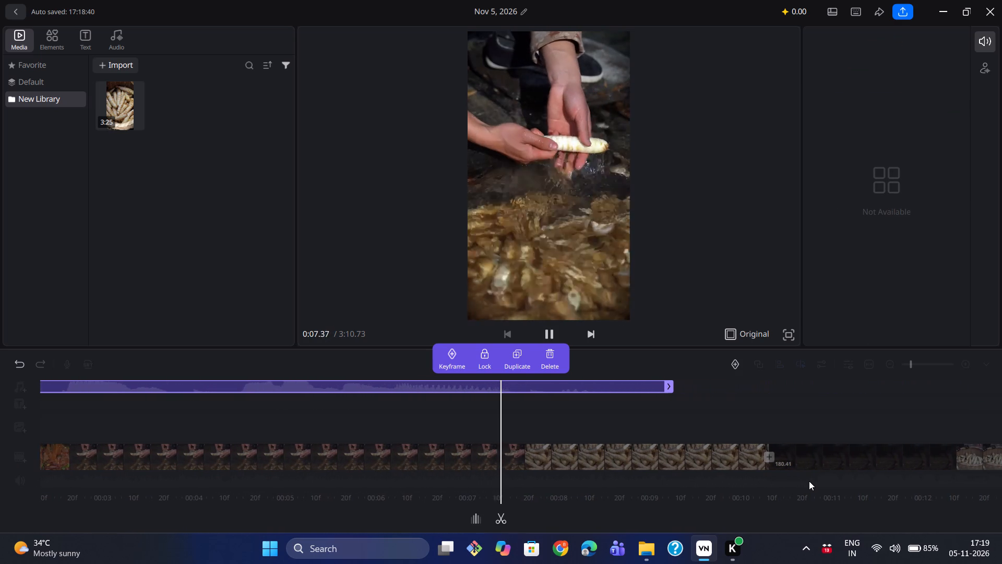
drag(510, 426, 836, 475)
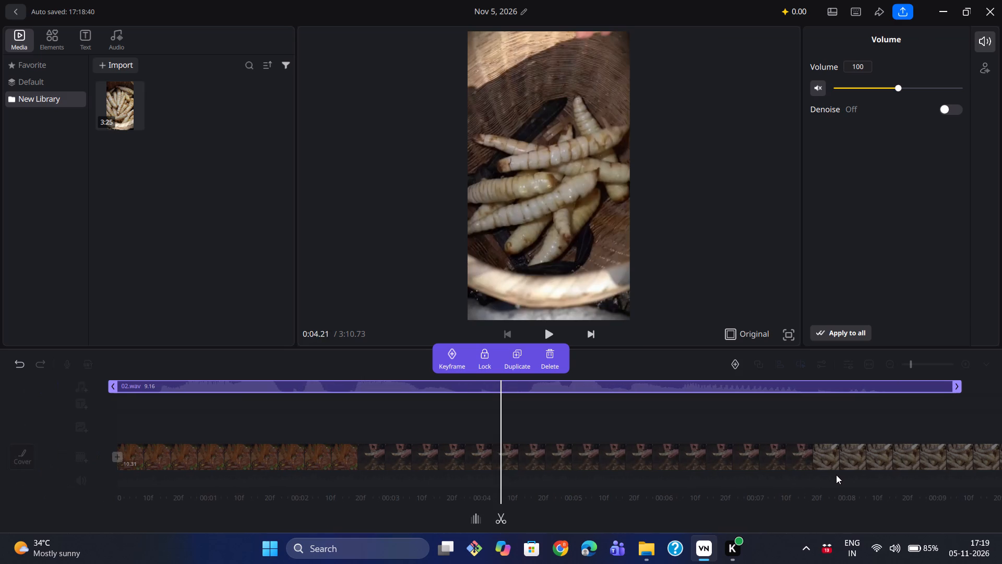
key(space)
key(space)
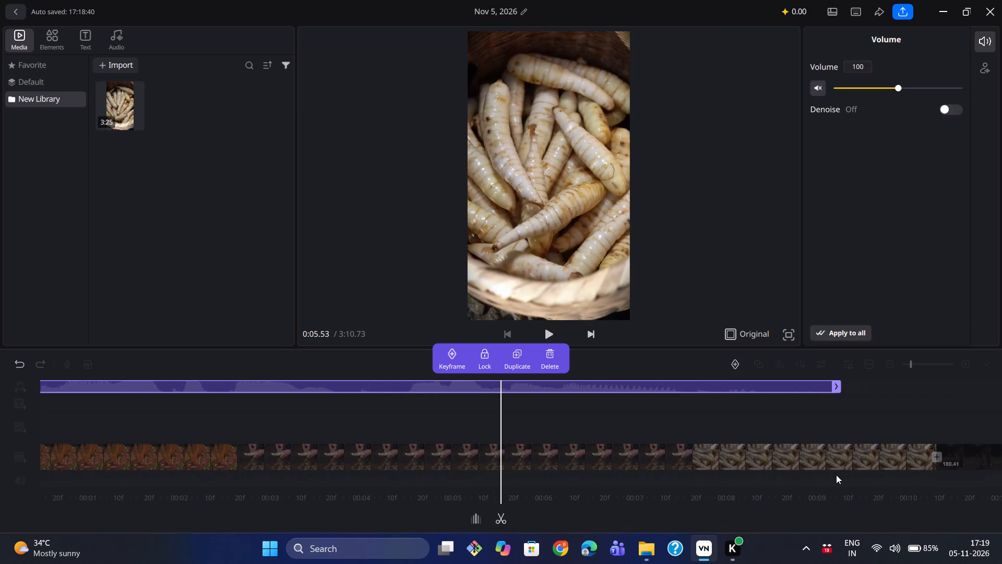
key(space)
key(space)
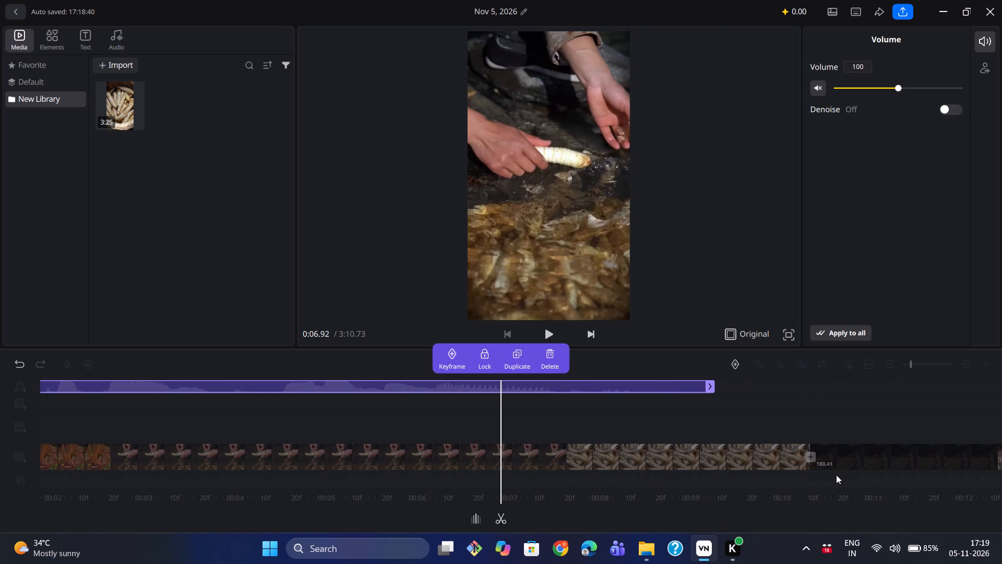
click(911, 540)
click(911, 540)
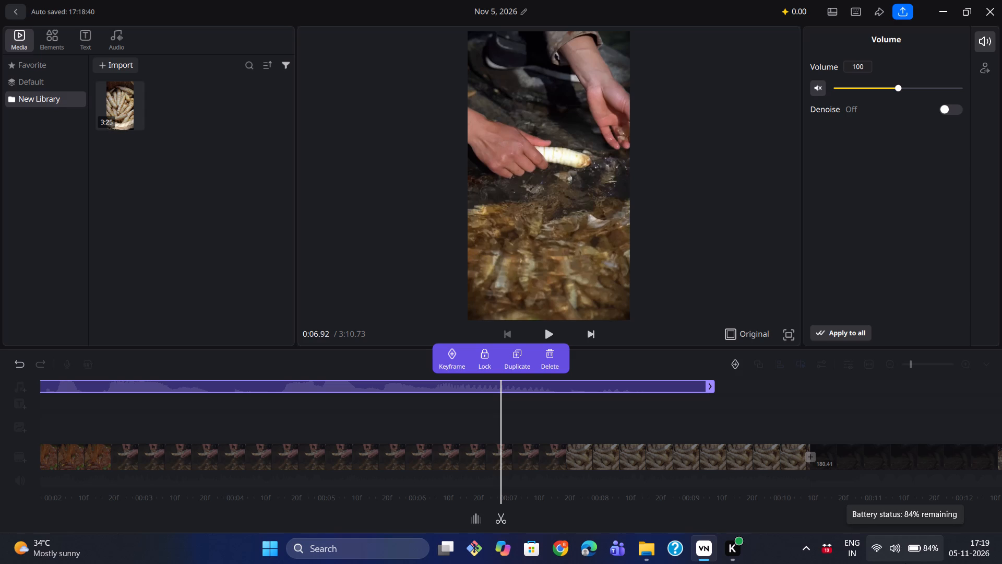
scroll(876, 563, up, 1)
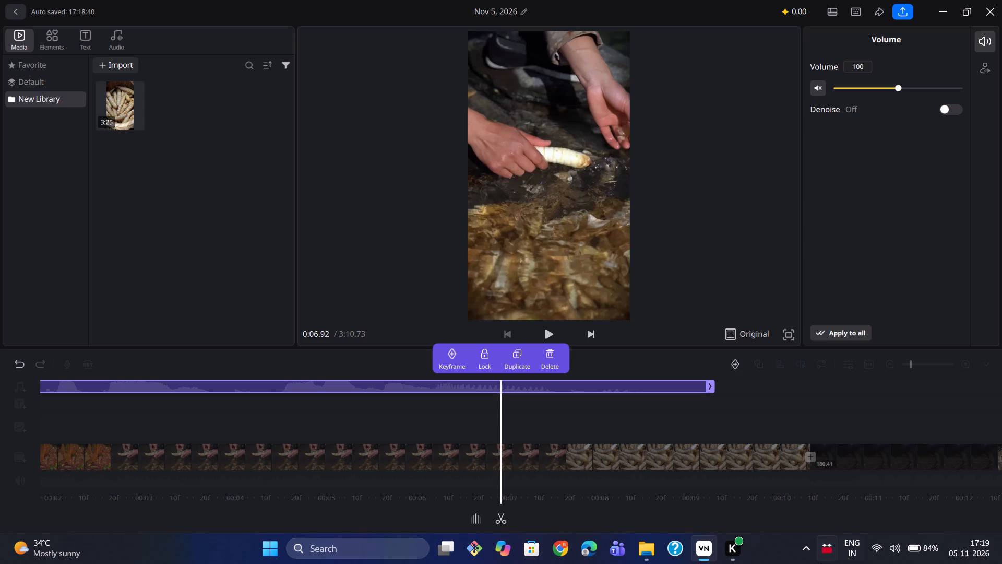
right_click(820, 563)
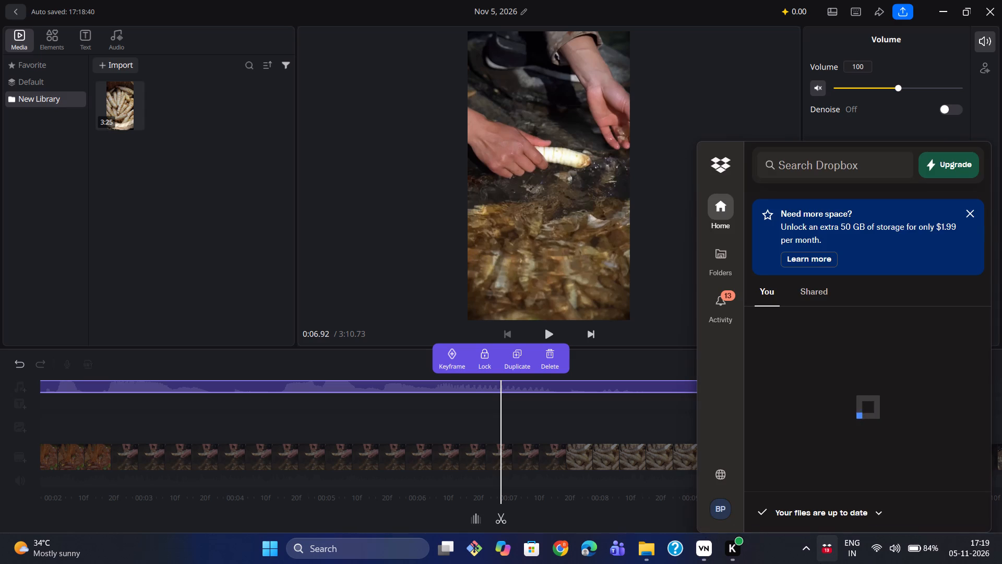
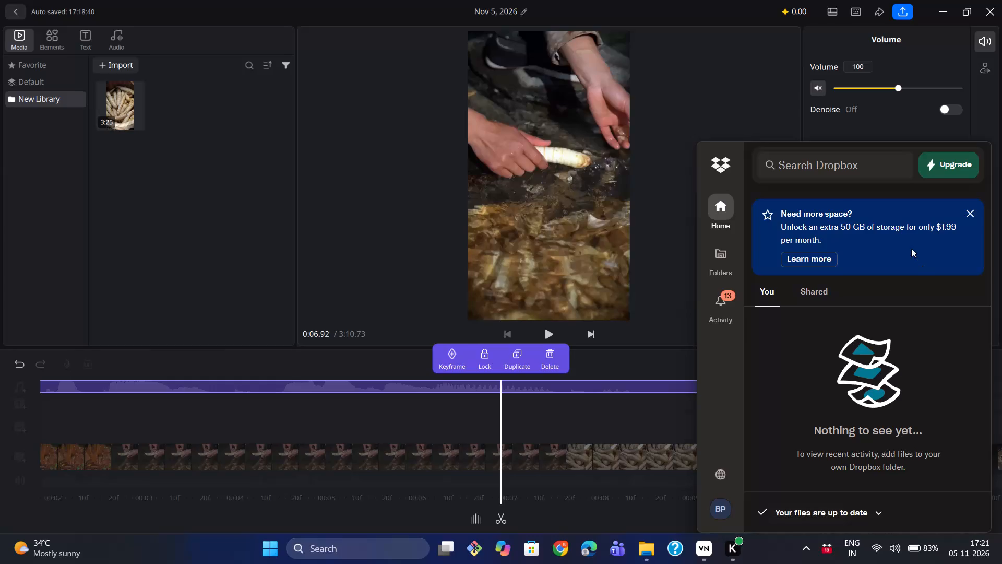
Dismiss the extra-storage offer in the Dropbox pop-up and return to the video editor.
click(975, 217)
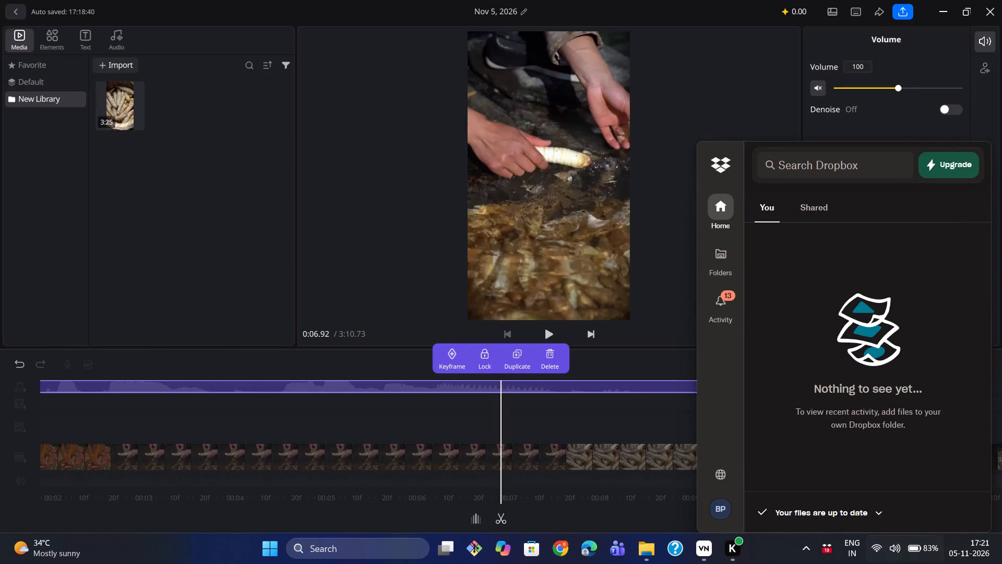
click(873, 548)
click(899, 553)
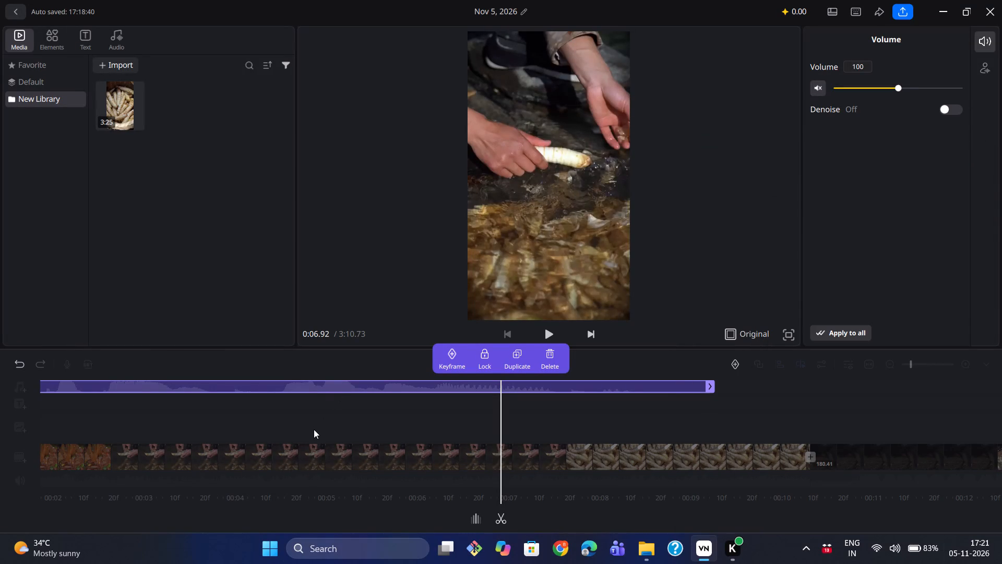
Play the basket scene through the end of 02.wav, examining where the audio finishes relative to the video clip.
scroll(314, 429, right, 12)
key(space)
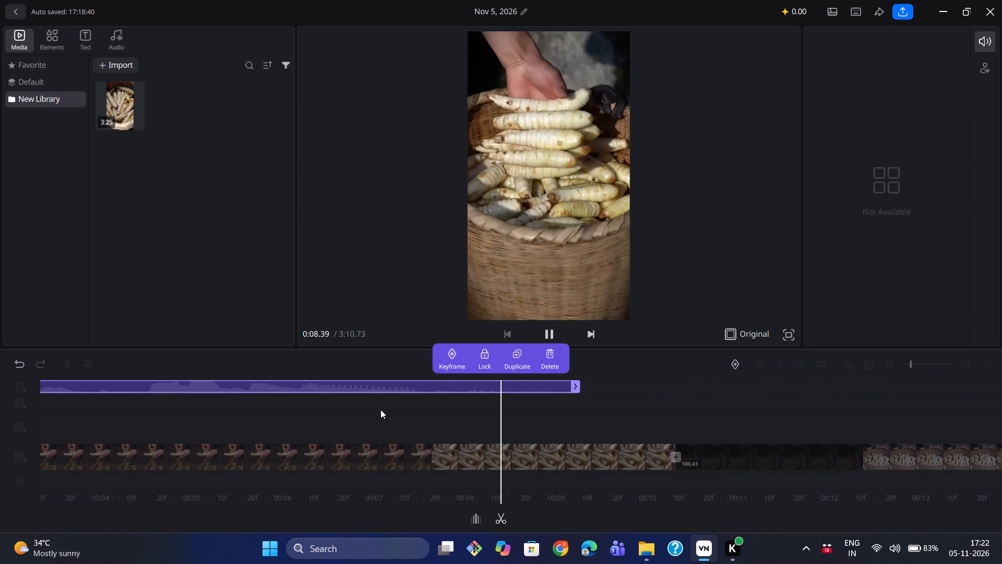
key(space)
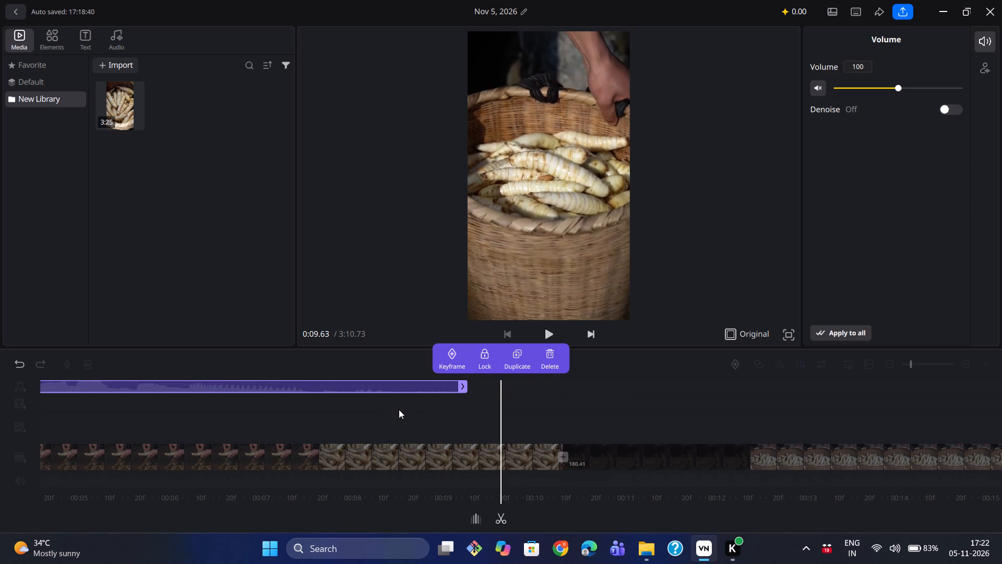
Replay the footage between about 0:08 and 0:12, examining how the basket-to-grating scene change lines up with the end of 02.wav.
click(399, 409)
key(space)
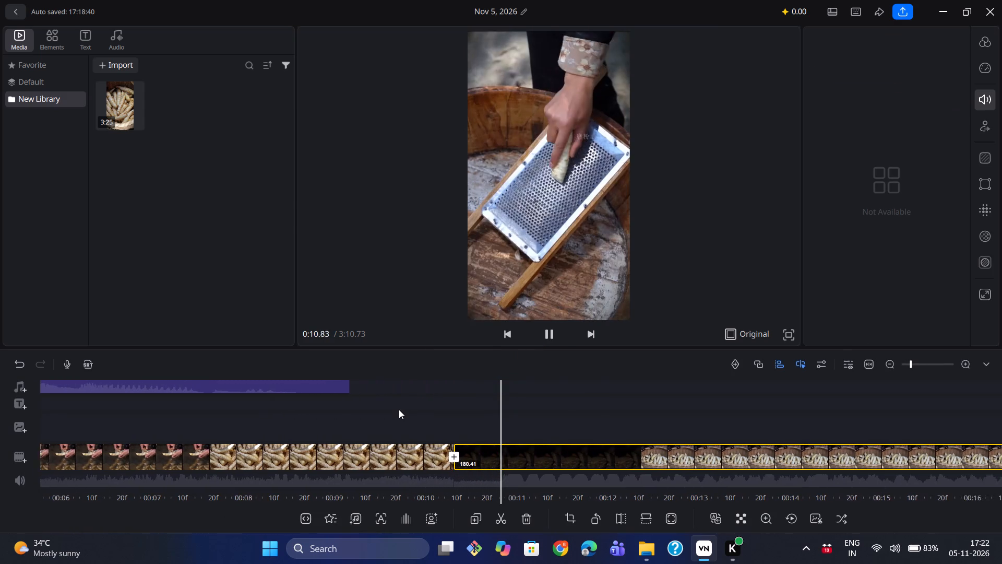
key(space)
key(space)
key(space)
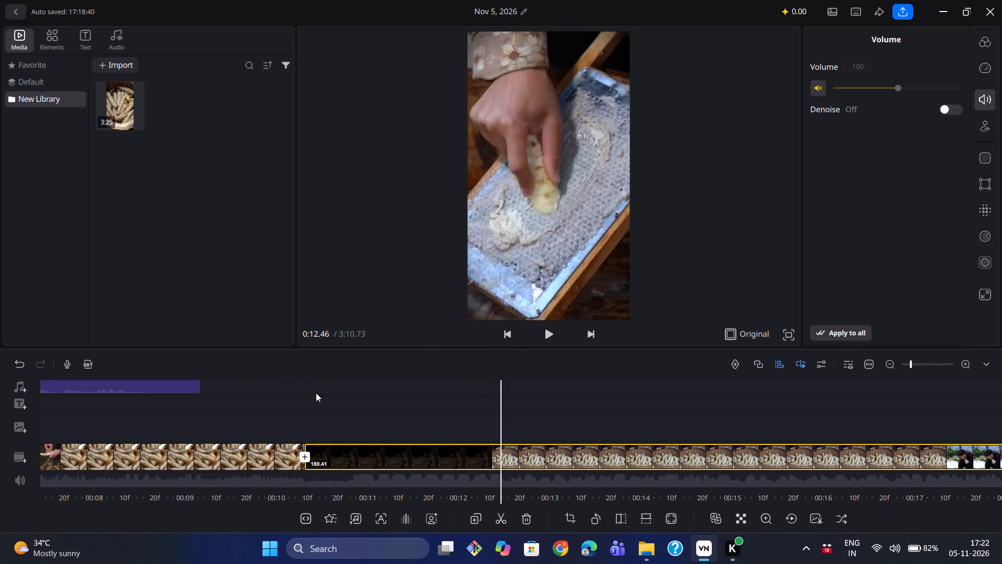
click(374, 408)
drag(288, 399, 394, 421)
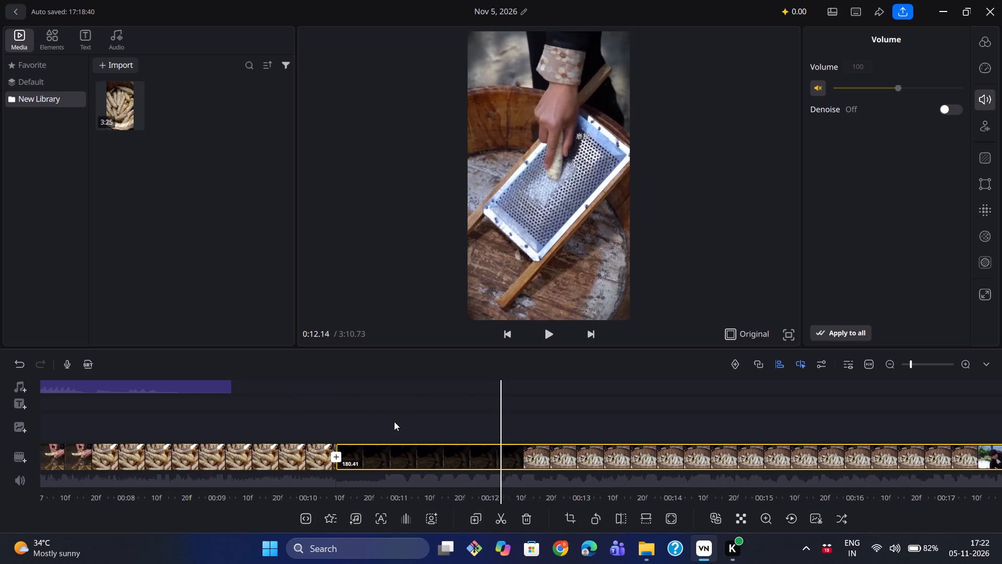
drag(394, 421, 396, 420)
drag(243, 414, 621, 452)
key(space)
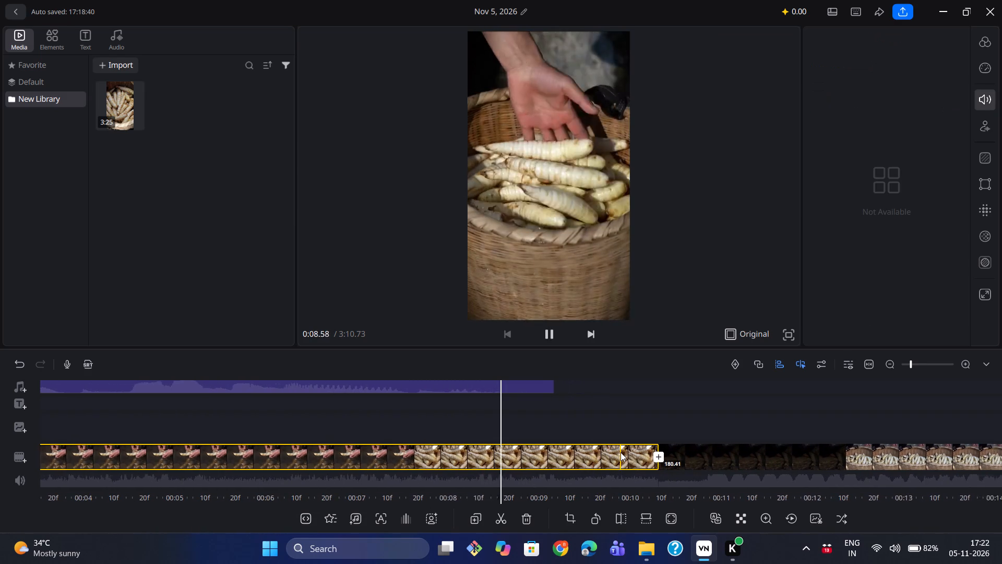
key(space)
key(space)
key(space)
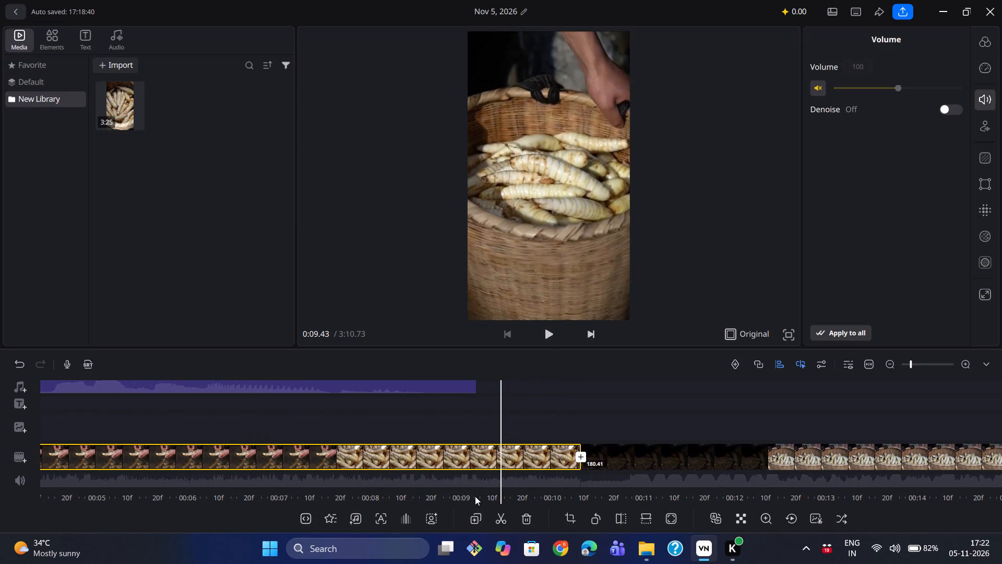
Split the basket footage where 02.wav ends, at about 0:09.3, and delete the 1.16-second leftover before the grating scene.
drag(245, 412, 498, 435)
key(space)
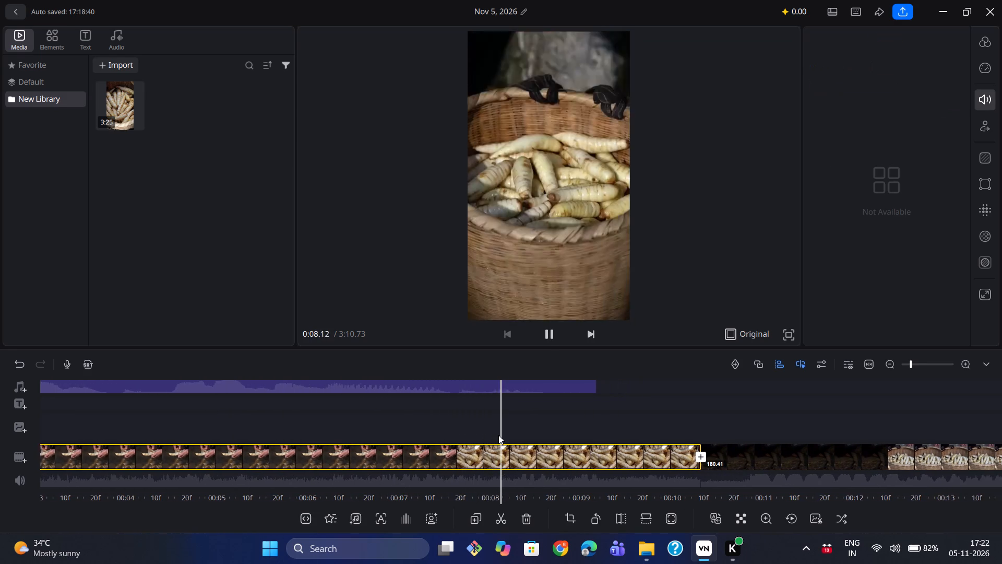
key(space)
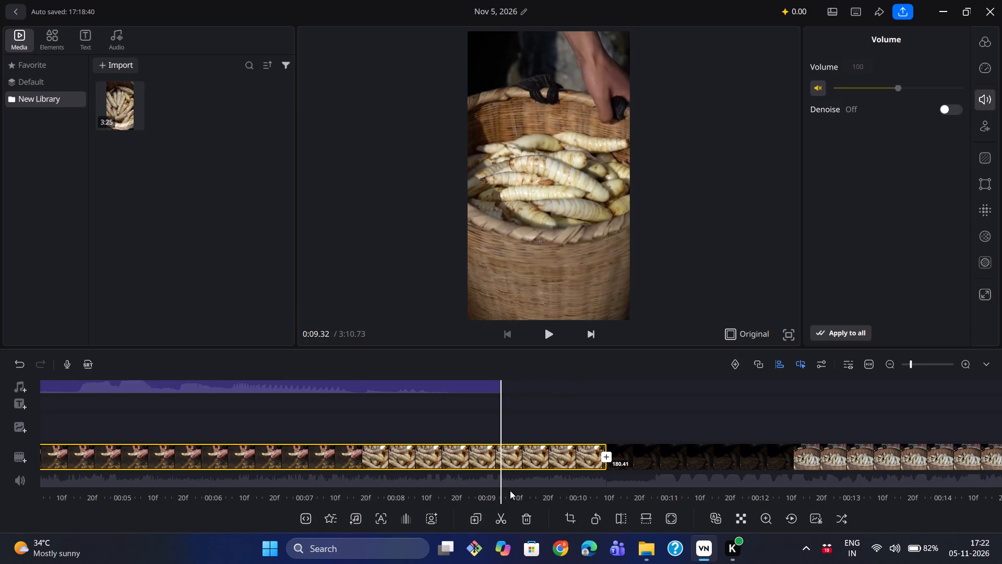
click(501, 518)
click(569, 465)
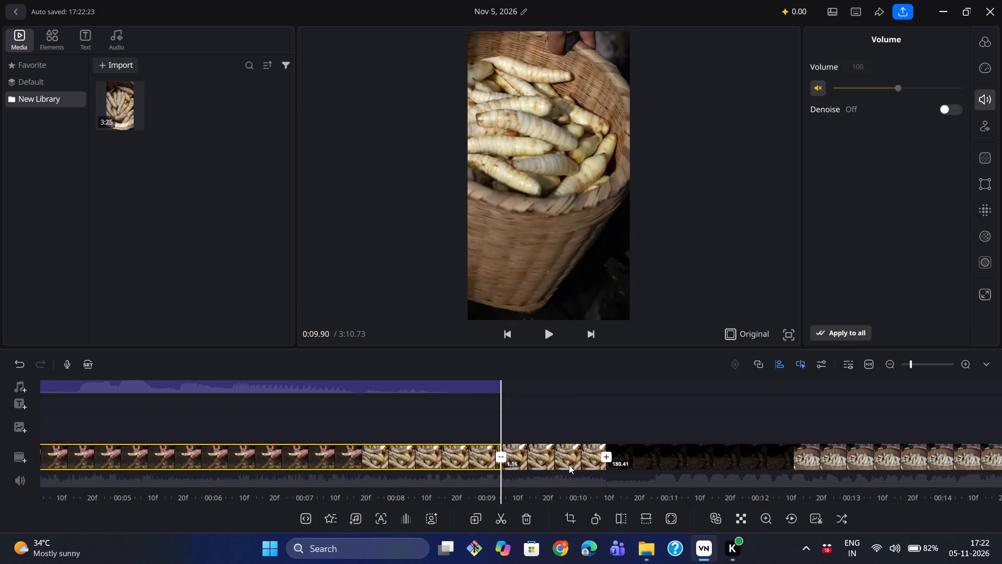
key(Delete)
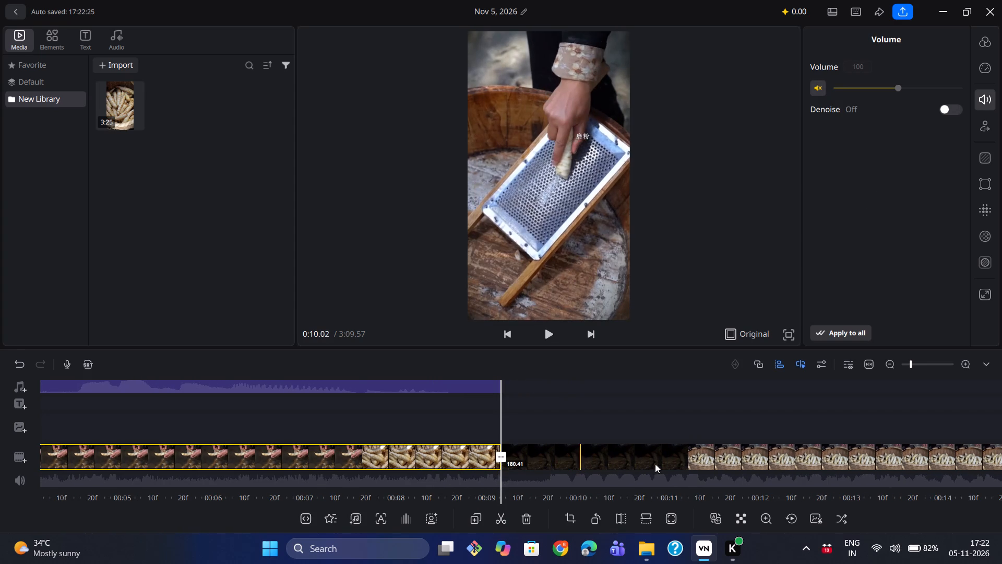
Listen to audio file 03 from the Downloads folder in Media Player, then close the player.
click(648, 563)
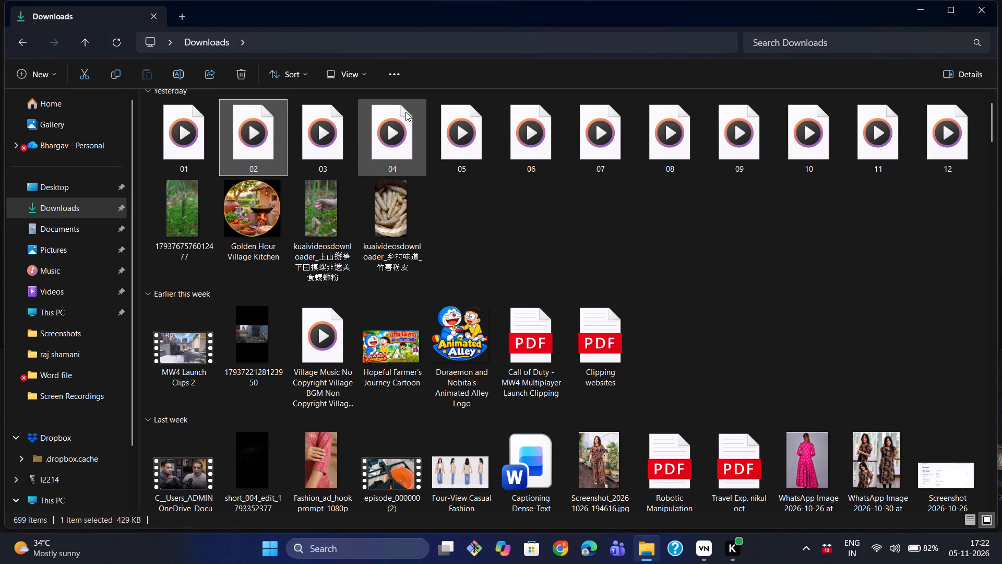
double_click(330, 123)
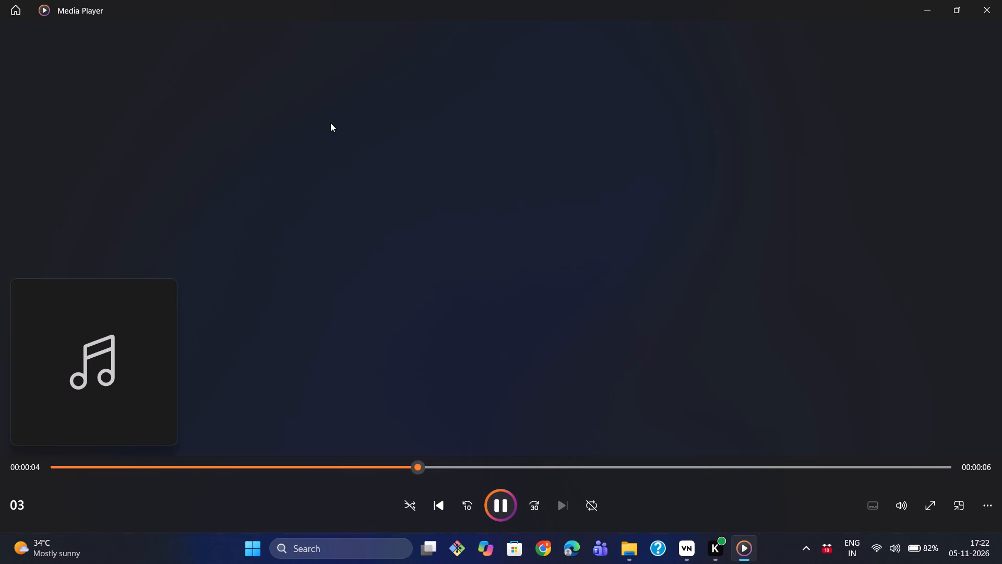
key(space)
key(space)
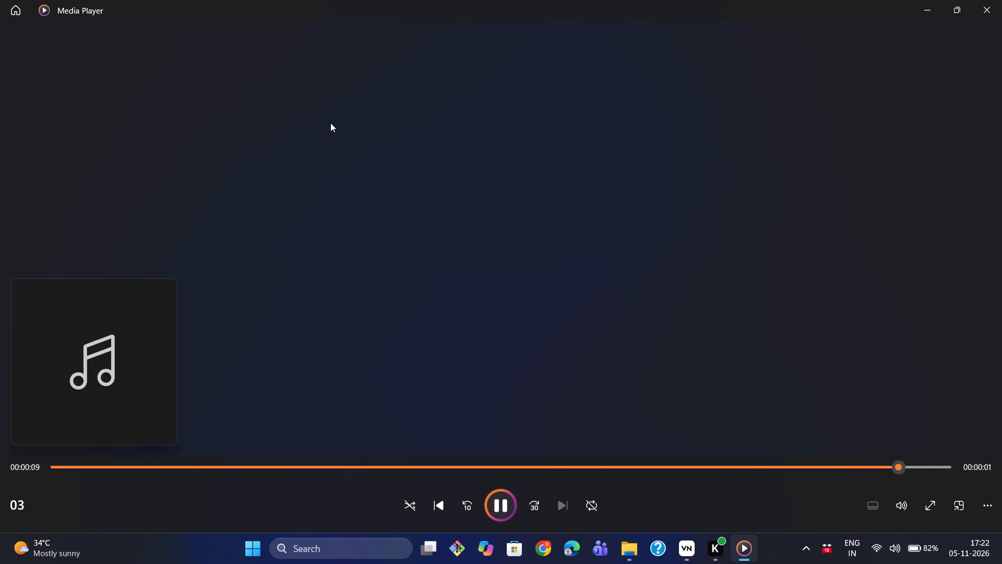
click(998, 1)
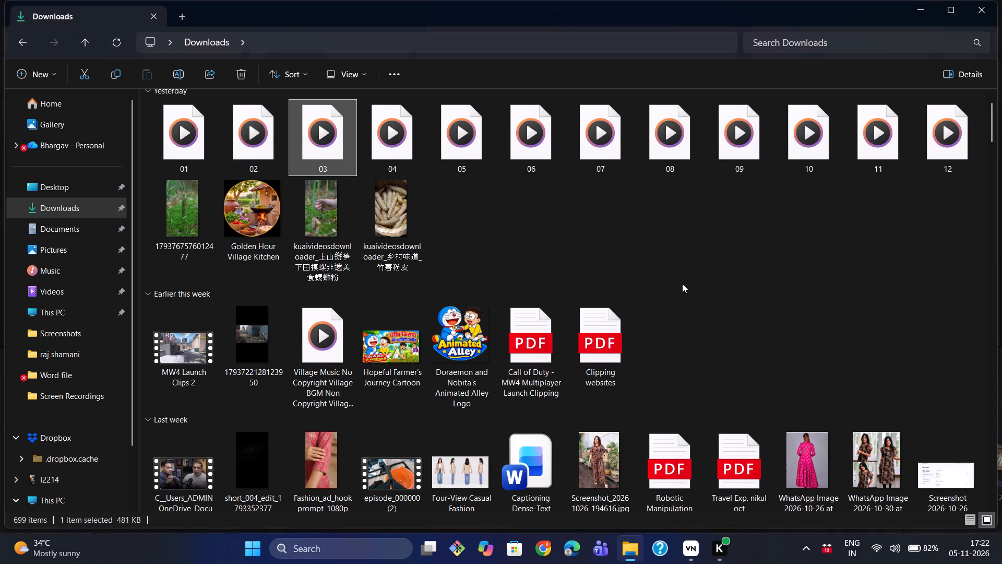
Add audio file 03 from the Downloads folder to the audio track, aligned directly after 02.wav.
drag(317, 147, 690, 514)
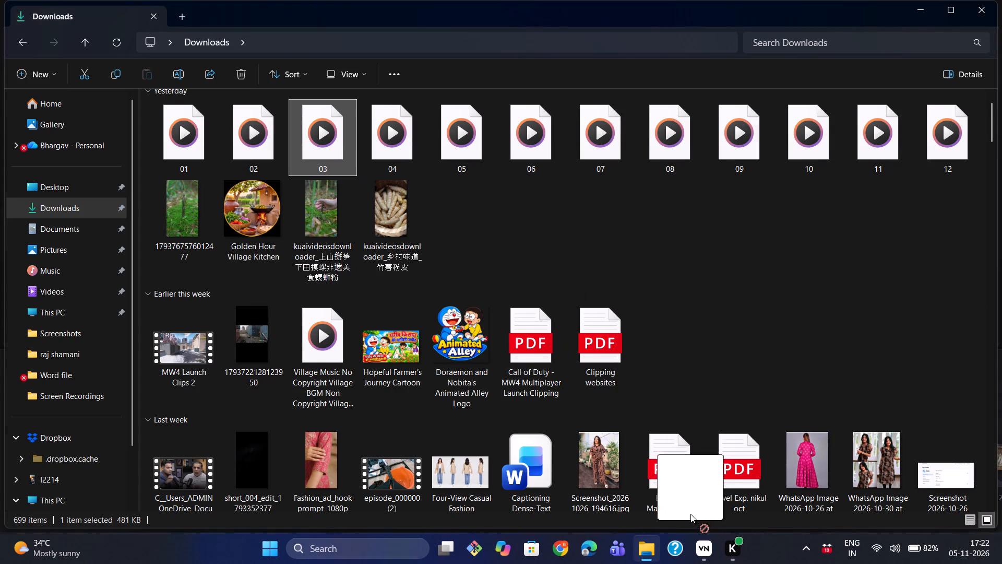
drag(690, 514, 553, 397)
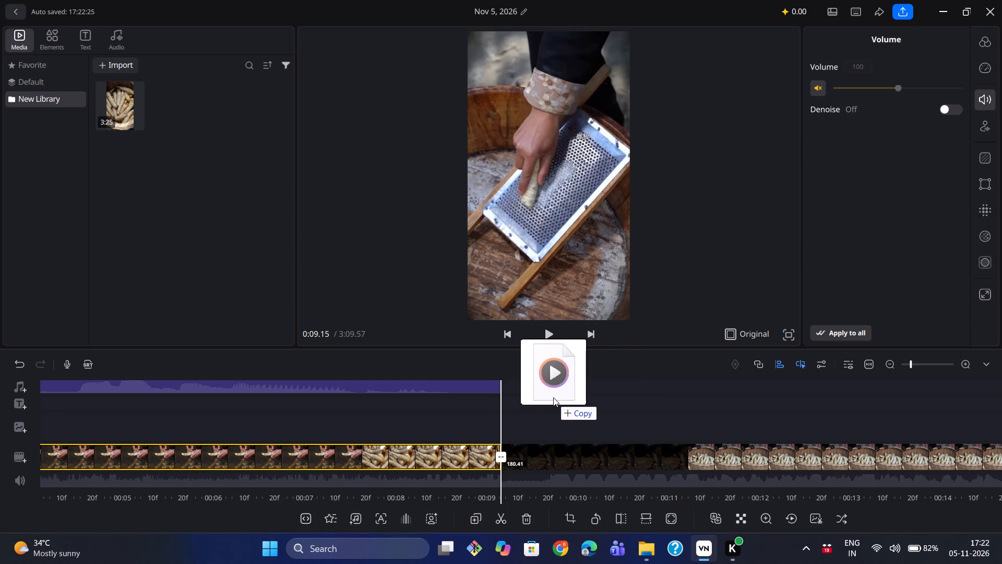
drag(553, 397, 544, 387)
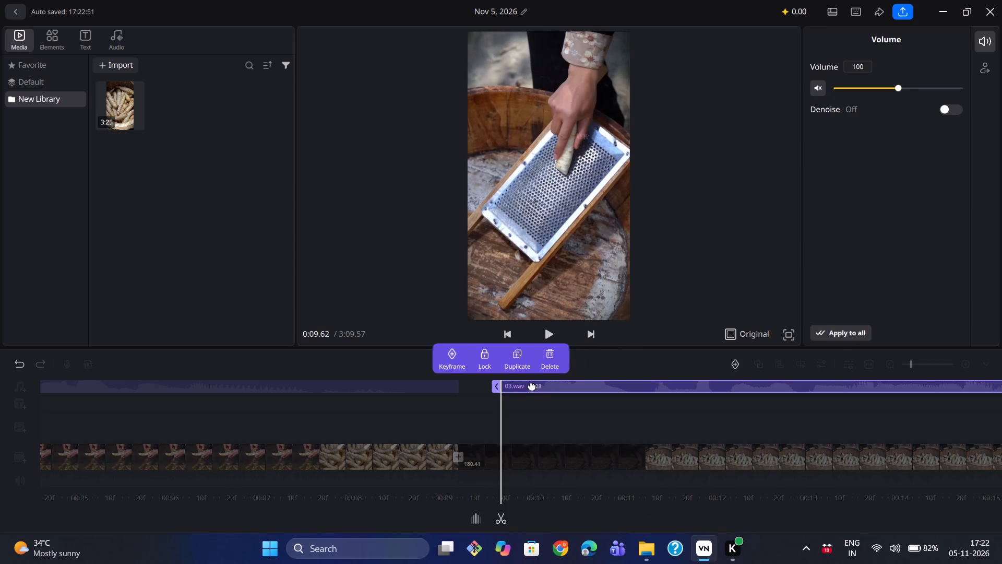
drag(532, 385, 485, 384)
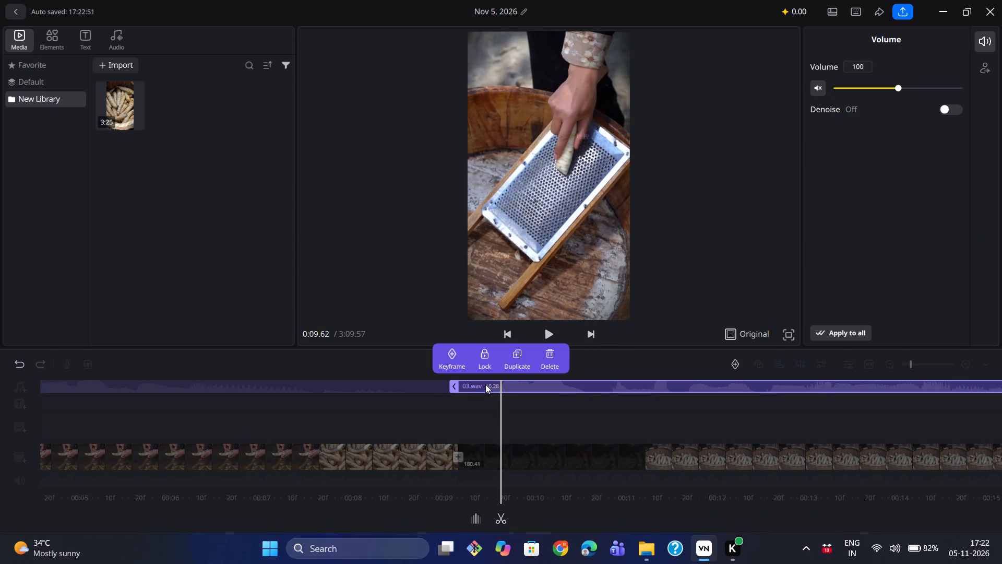
click(435, 408)
Replay the junction around 0:09 to 0:10, examining how the grating scene lines up with the start of 03.wav.
key(space)
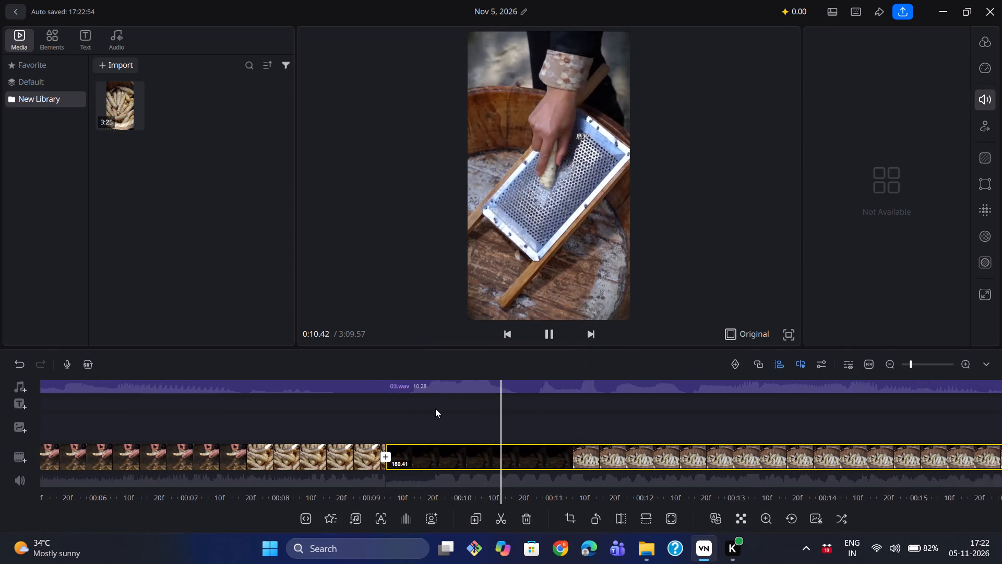
key(space)
drag(316, 413, 583, 453)
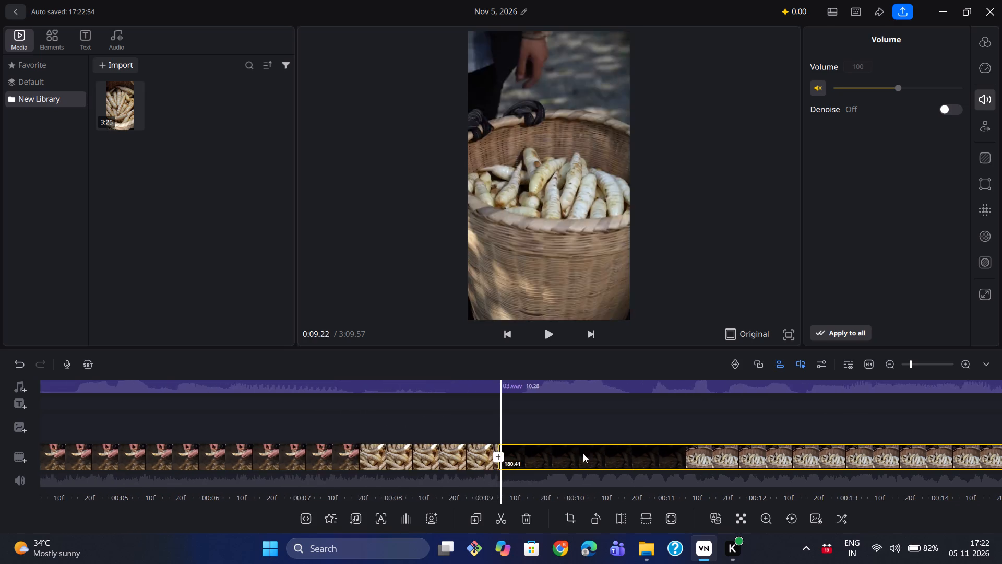
drag(583, 453, 592, 453)
key(space)
key(space)
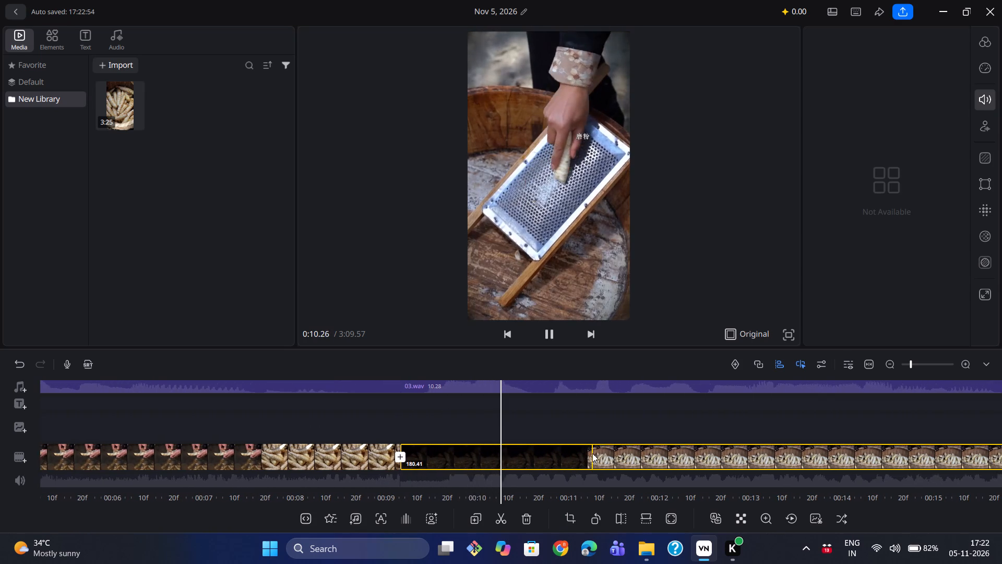
drag(294, 408, 541, 442)
key(space)
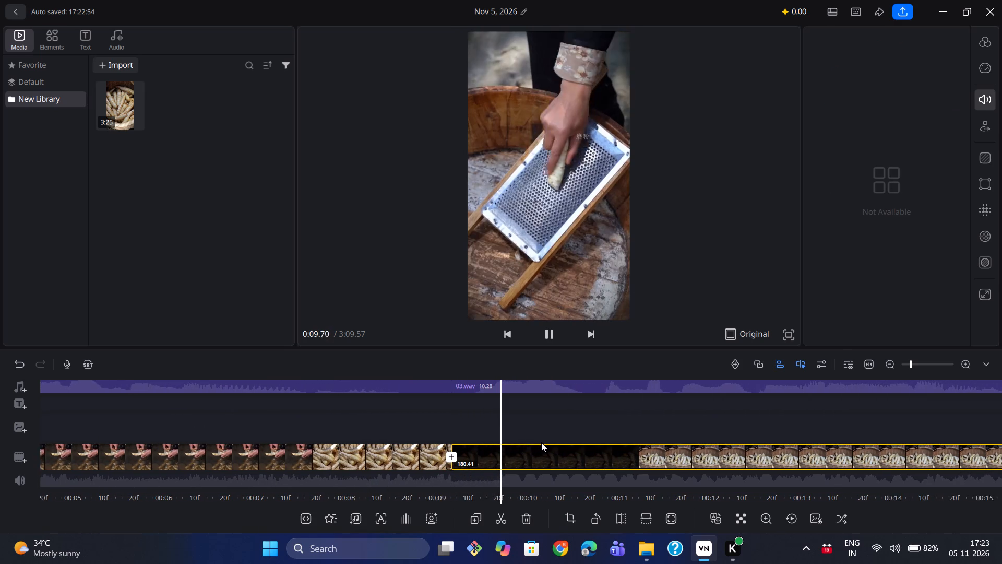
key(space)
Split the basket clip at about 0:09.08 and delete the tiny leftover sliver just before the grating scene.
drag(380, 412, 515, 421)
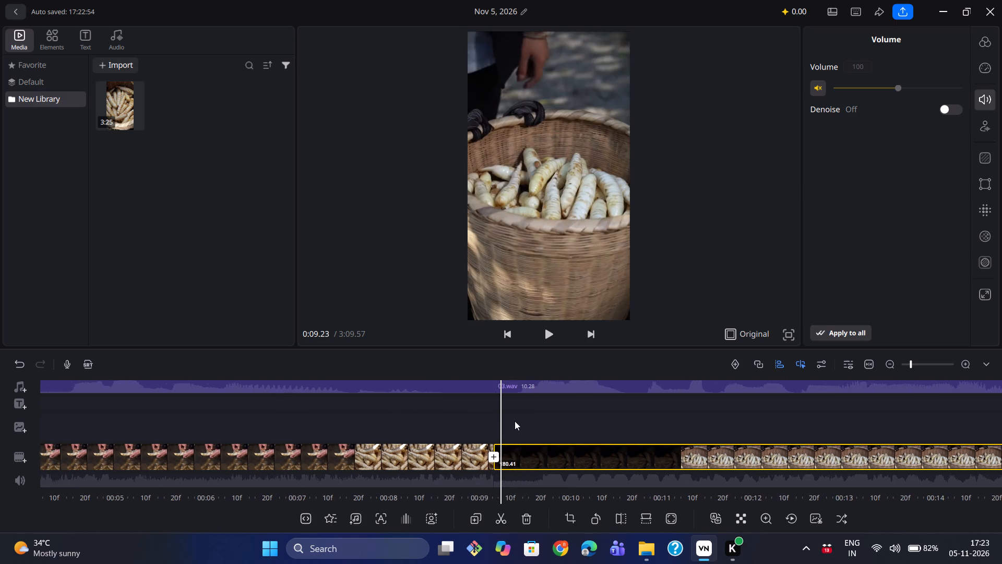
drag(515, 421, 531, 421)
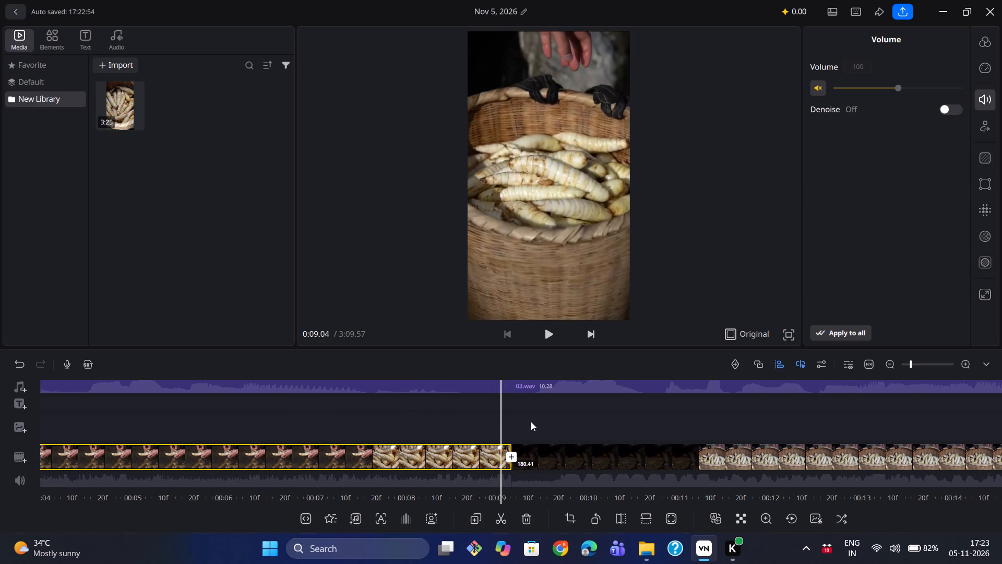
drag(531, 421, 527, 424)
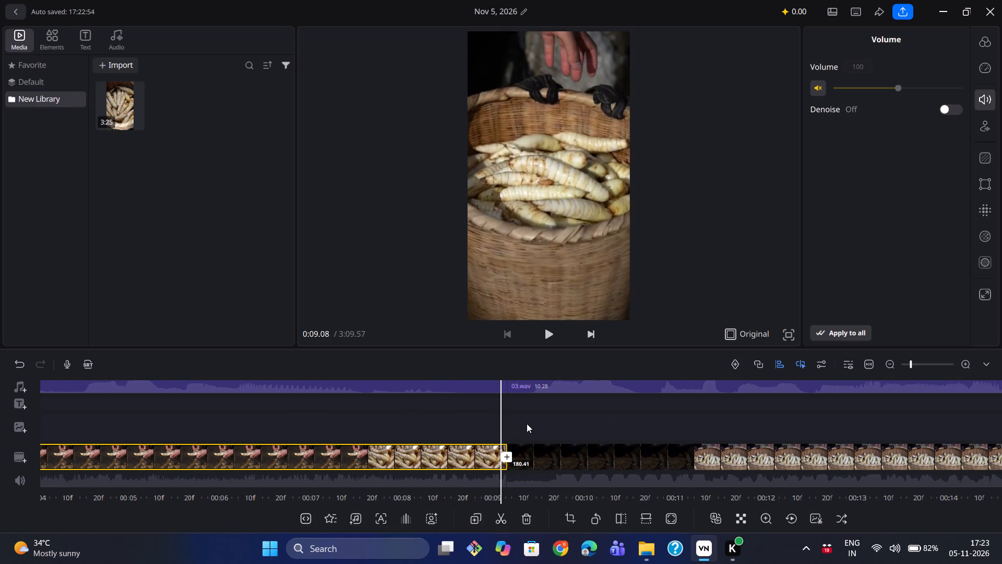
click(504, 520)
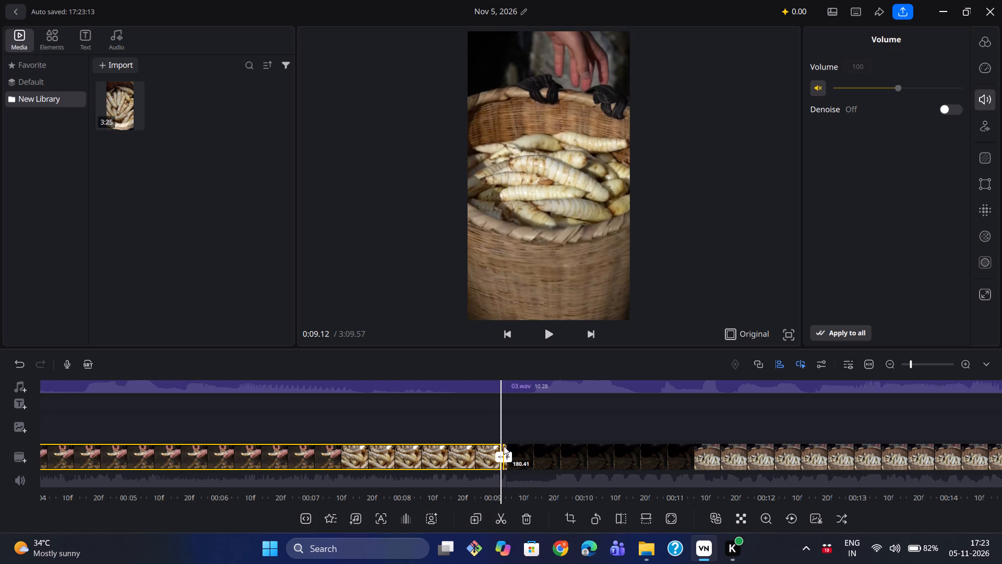
click(504, 446)
key(Delete)
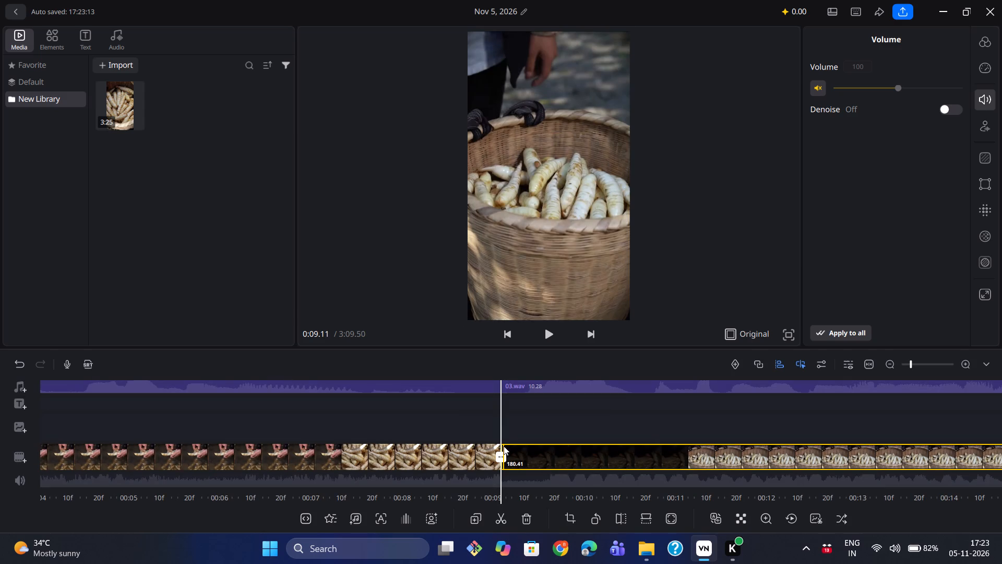
Replay the section between about 0:08 and 0:09 several times, examining the basket-to-grating cut against the change from 02.wav to 03.wav.
key(space)
key(space)
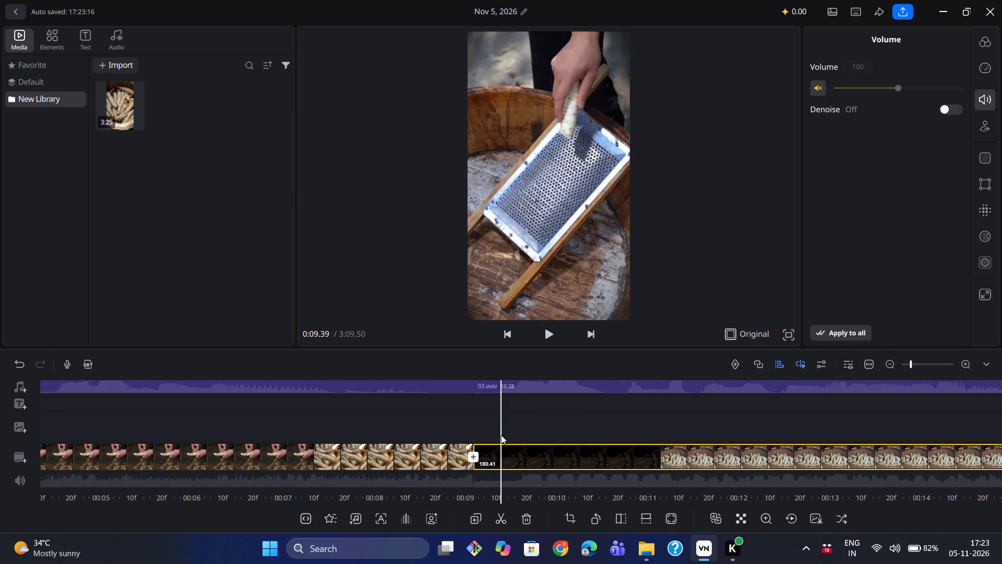
drag(420, 421, 497, 426)
key(space)
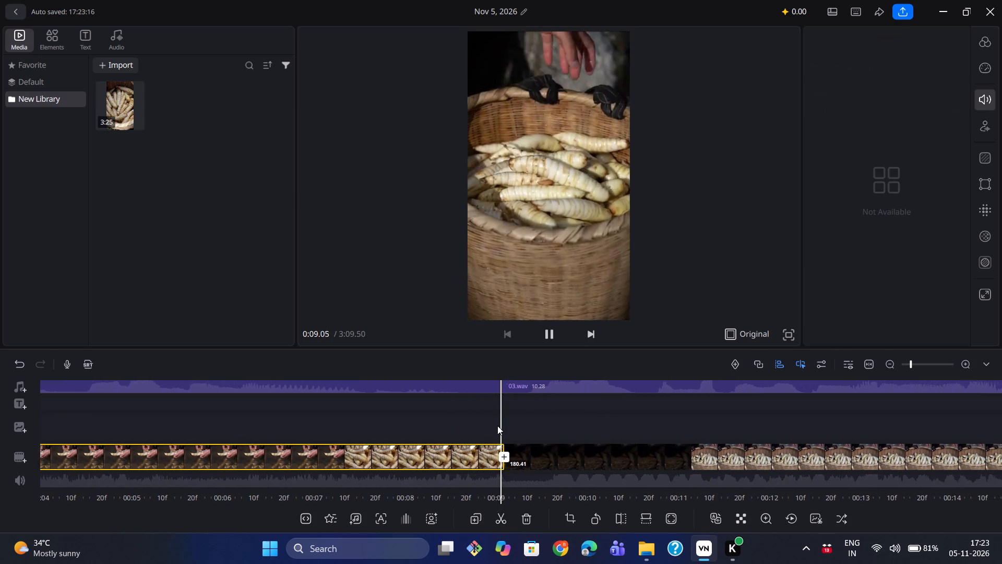
key(space)
drag(438, 415, 482, 425)
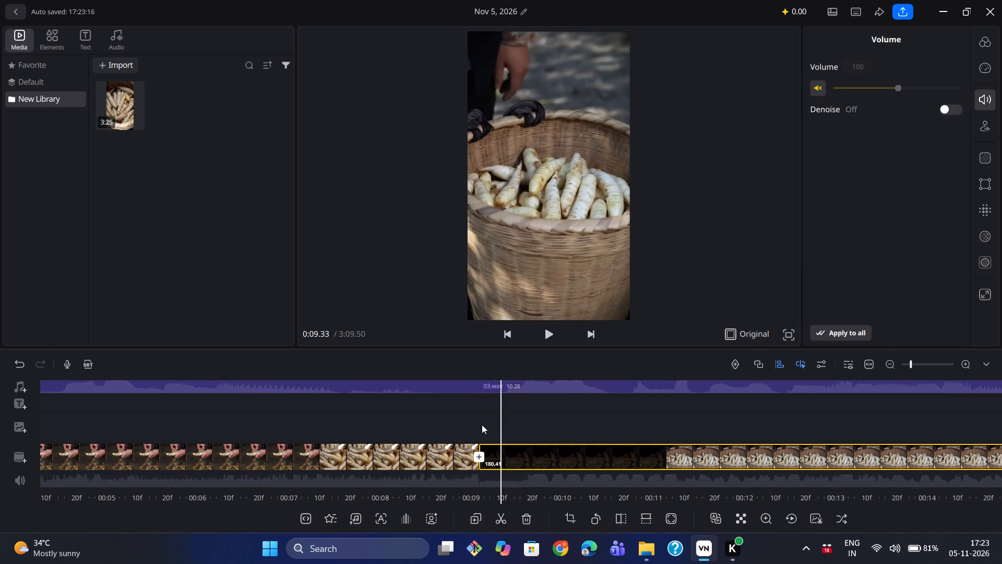
drag(482, 425, 507, 423)
drag(477, 421, 500, 426)
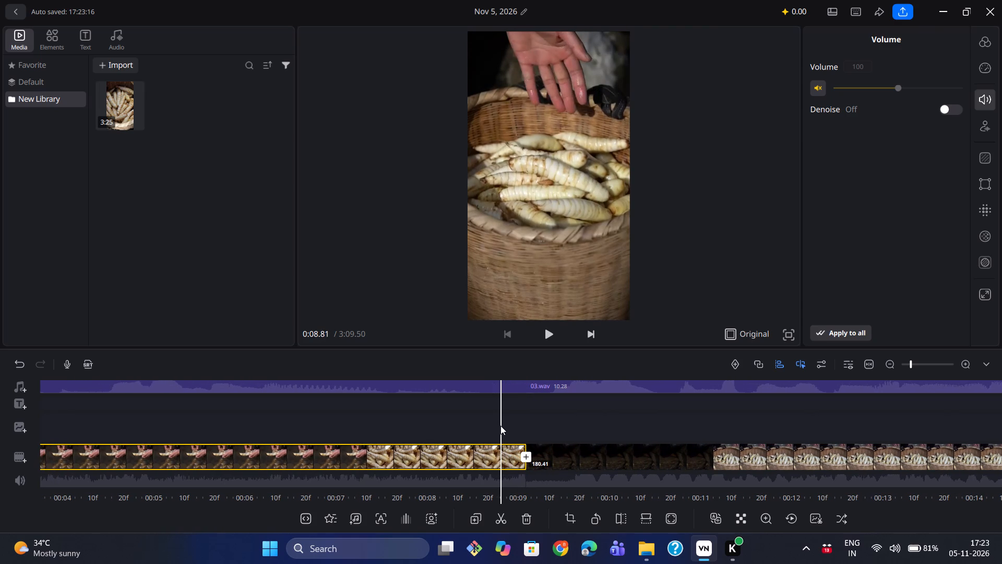
drag(500, 426, 523, 424)
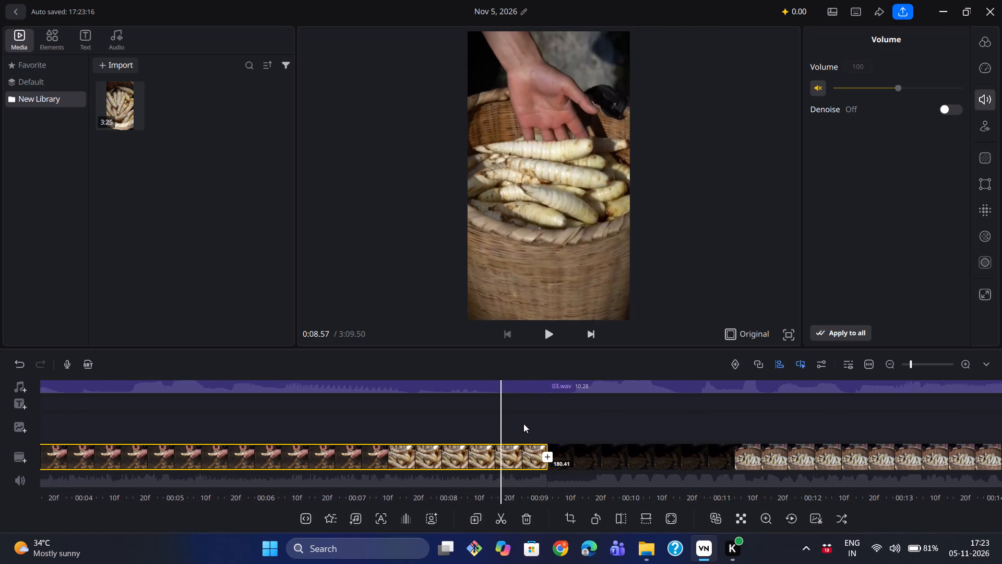
drag(523, 424, 562, 416)
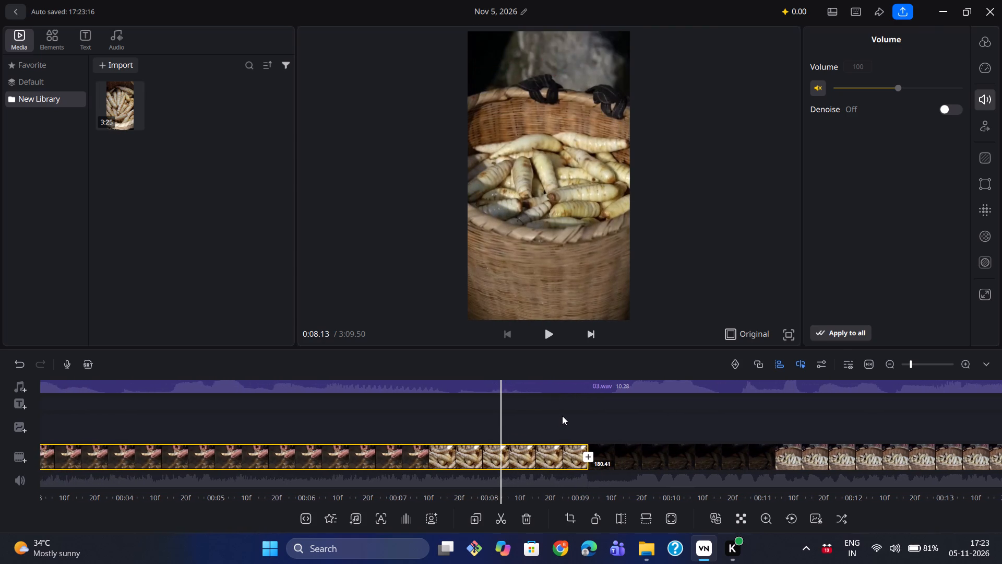
key(space)
key(space)
key(space)
key(space)
key(space)
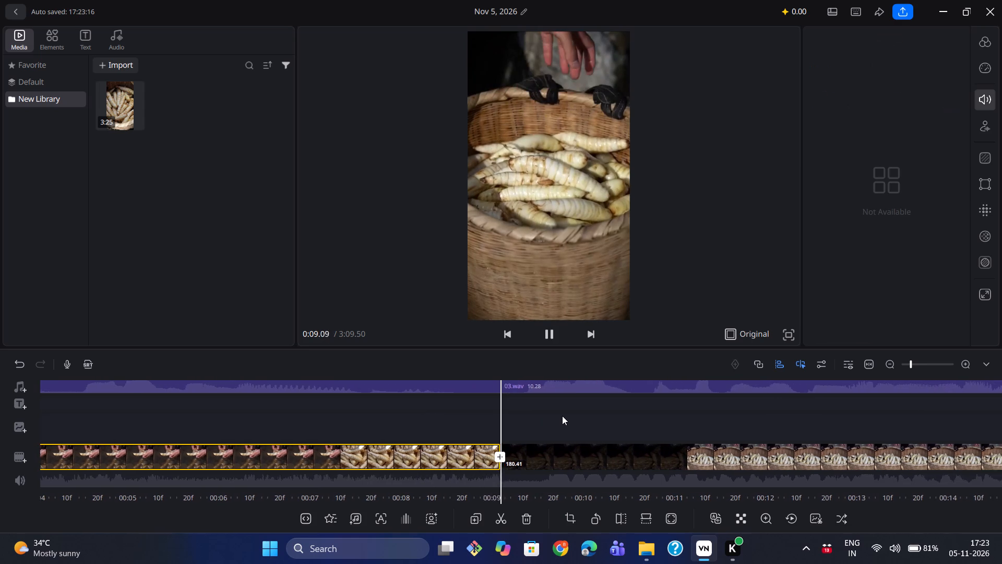
key(space)
drag(395, 417, 570, 441)
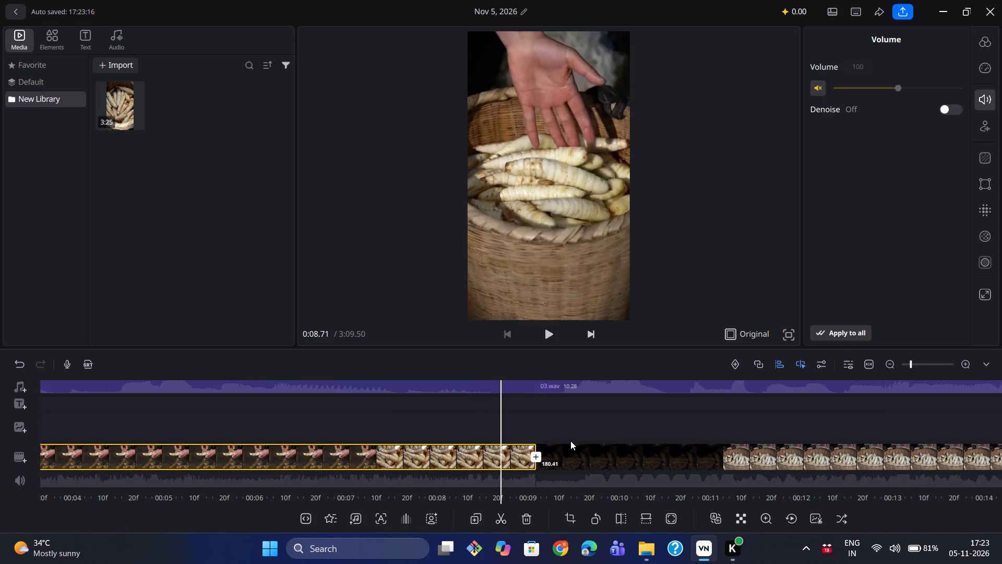
drag(570, 441, 599, 445)
key(space)
key(space)
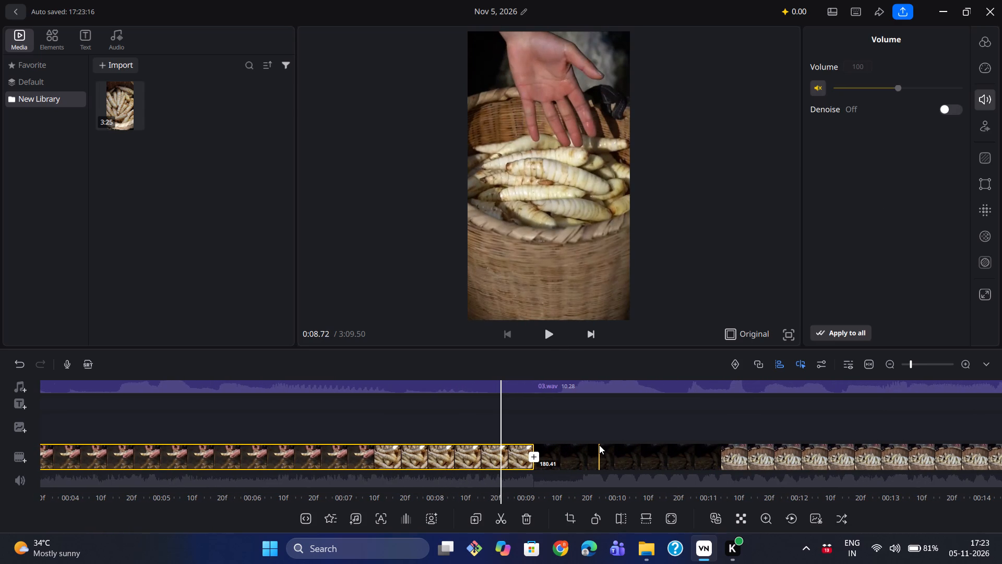
Split the basket clip at about 0:08.89 and delete the short leftover piece before the grating scene.
key(space)
key(space)
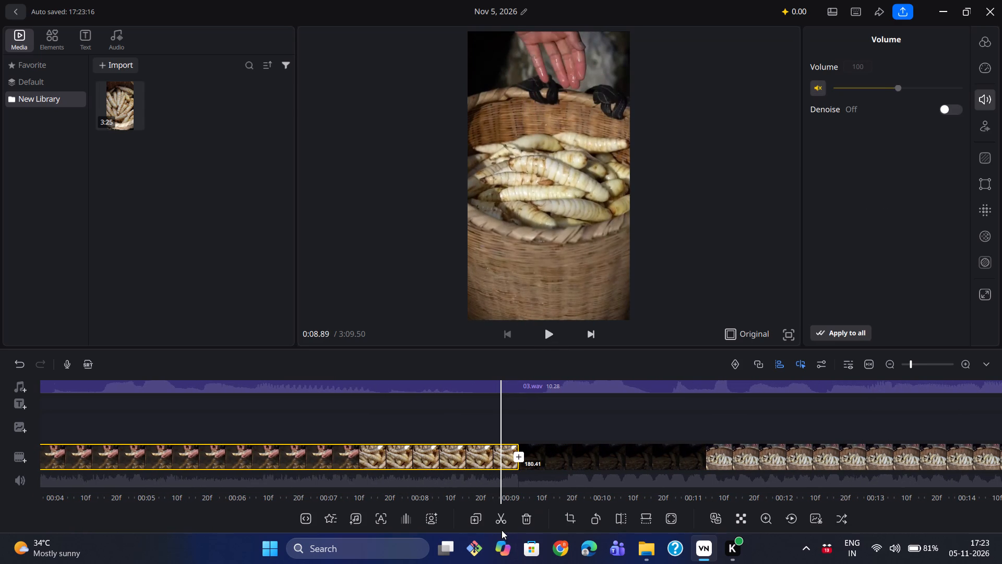
click(502, 523)
click(510, 462)
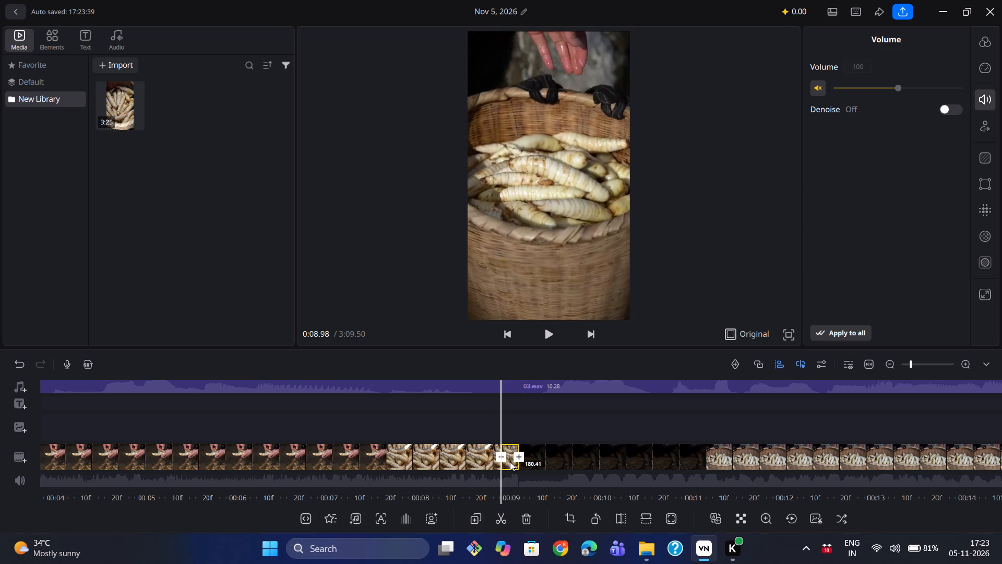
click(524, 521)
key(space)
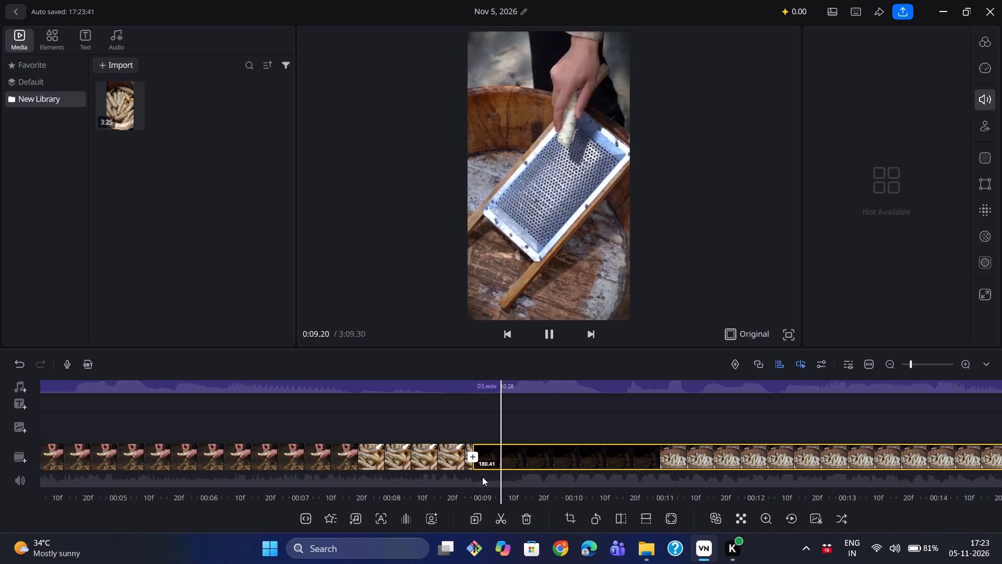
key(space)
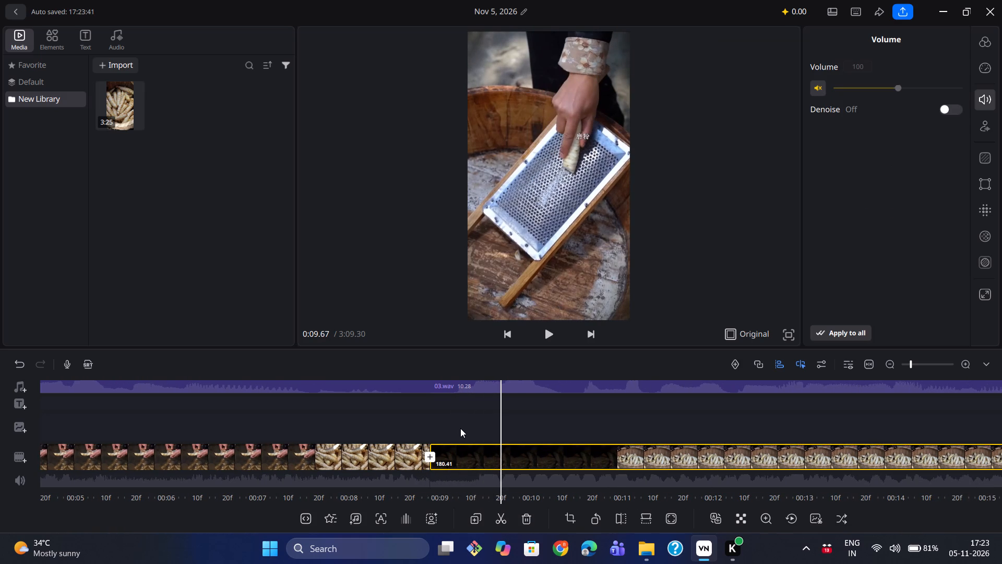
Split the grating clip at about 0:09.17 and delete the short piece at its beginning.
drag(460, 428, 433, 422)
double_click(456, 468)
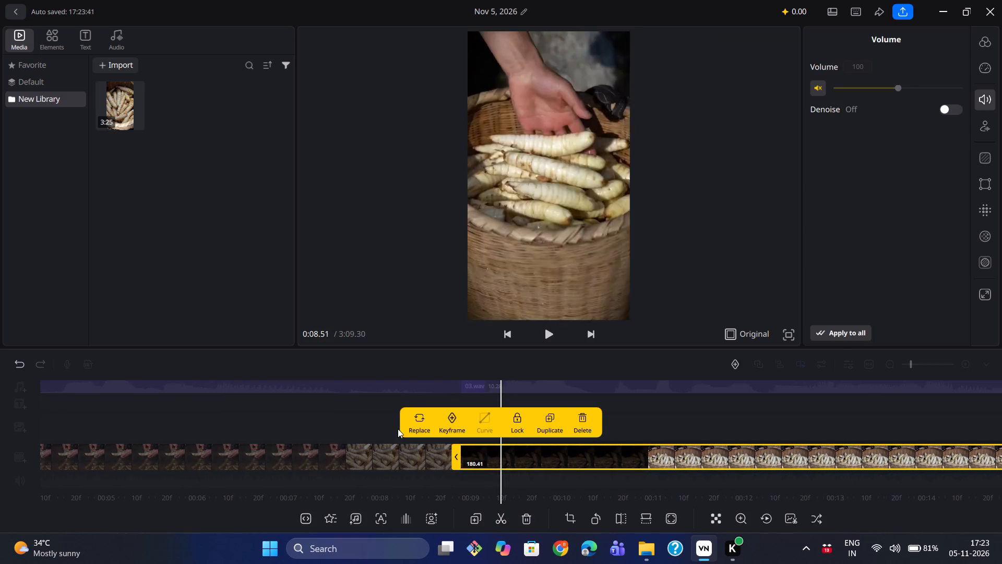
click(393, 427)
drag(383, 425, 422, 433)
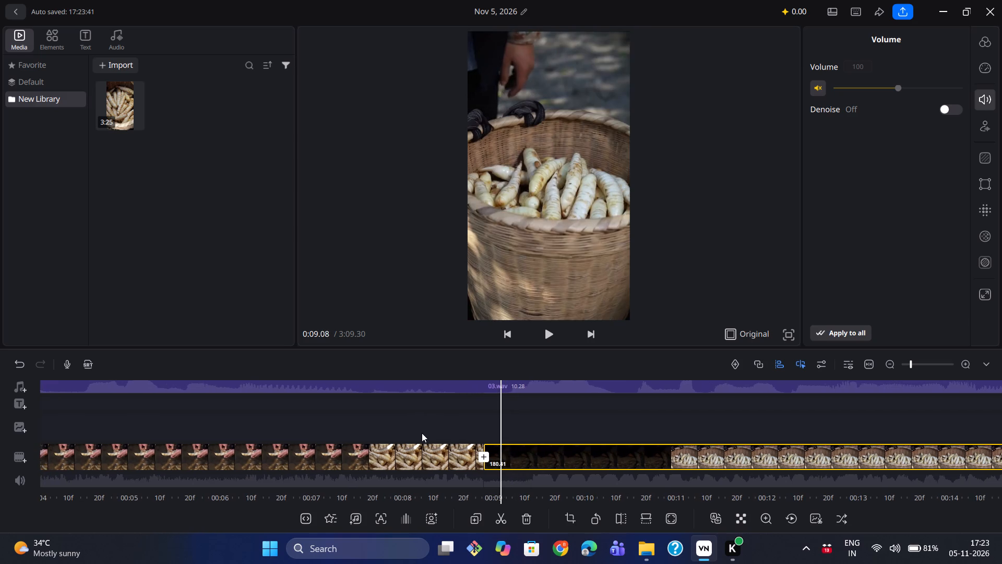
drag(422, 433, 410, 434)
click(504, 518)
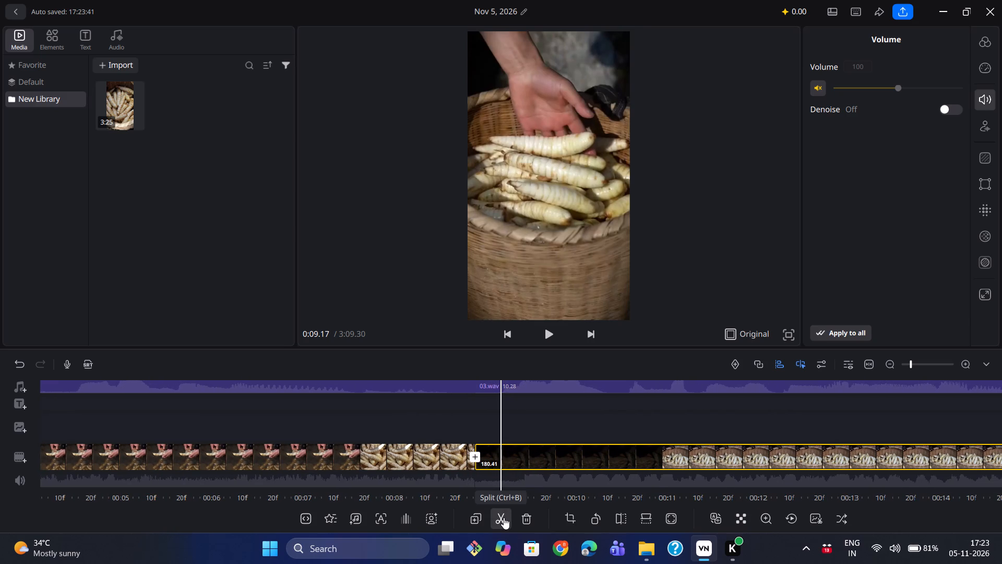
click(519, 521)
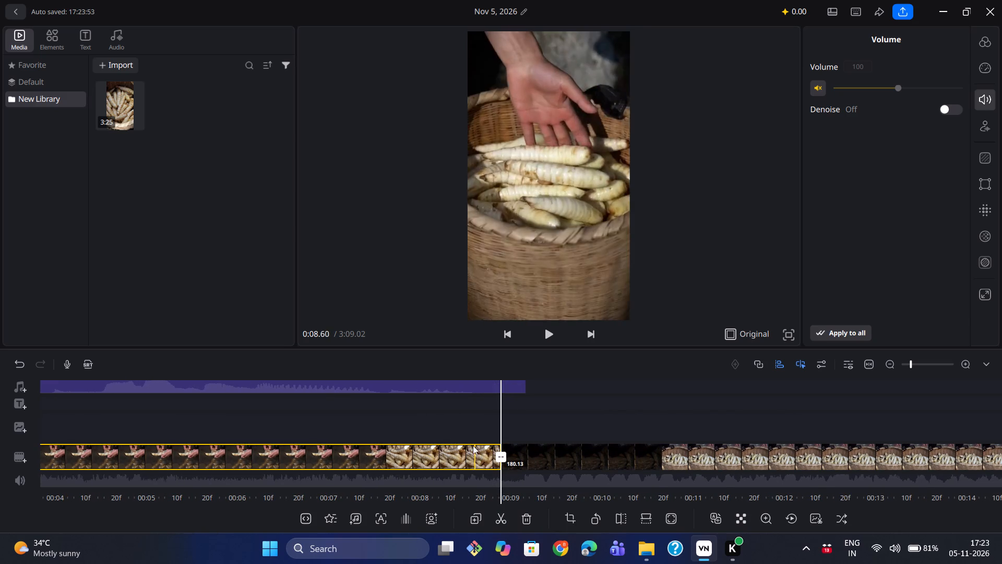
Split 02.wav at about 0:08.88, at the basket-to-grating cut, and delete its short tail.
click(462, 418)
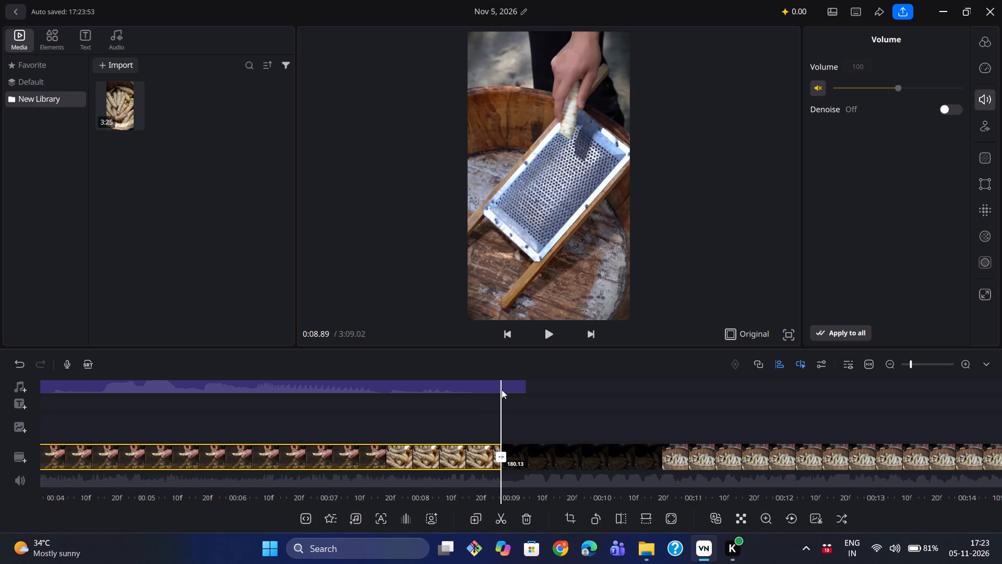
click(500, 388)
click(502, 518)
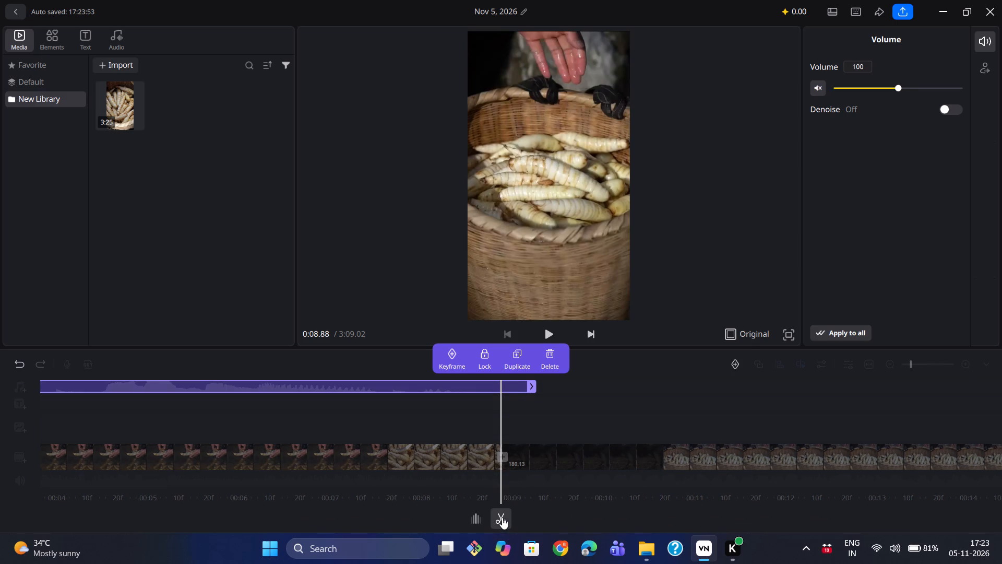
click(517, 391)
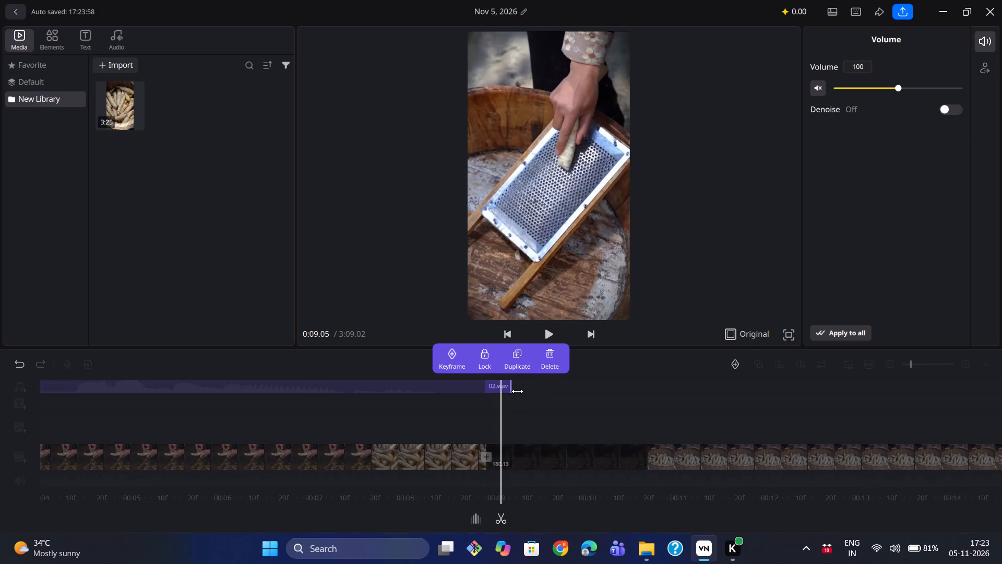
key(Delete)
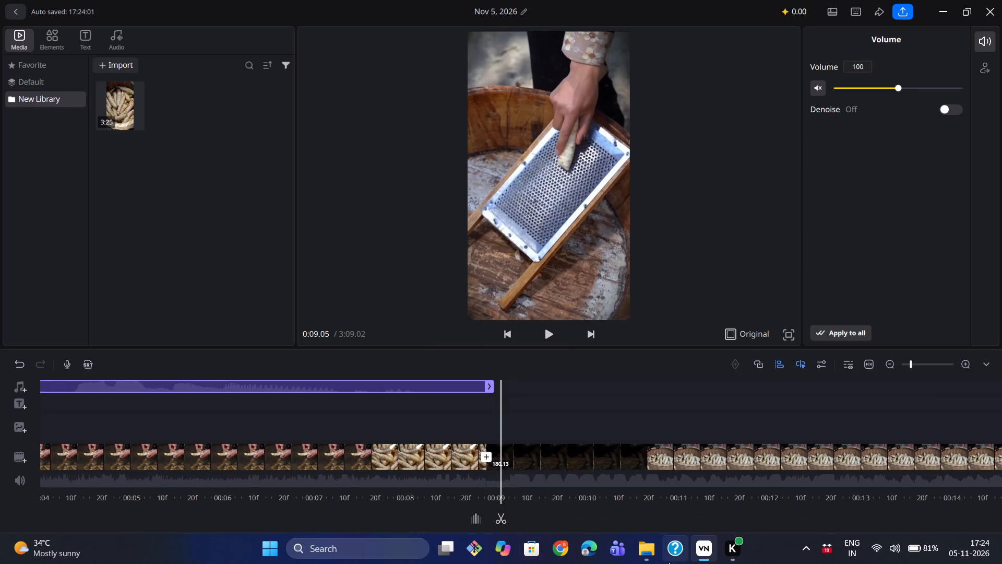
Add audio file 03 from the Downloads folder to the audio track again, aligned directly after the trimmed 02.wav.
click(647, 560)
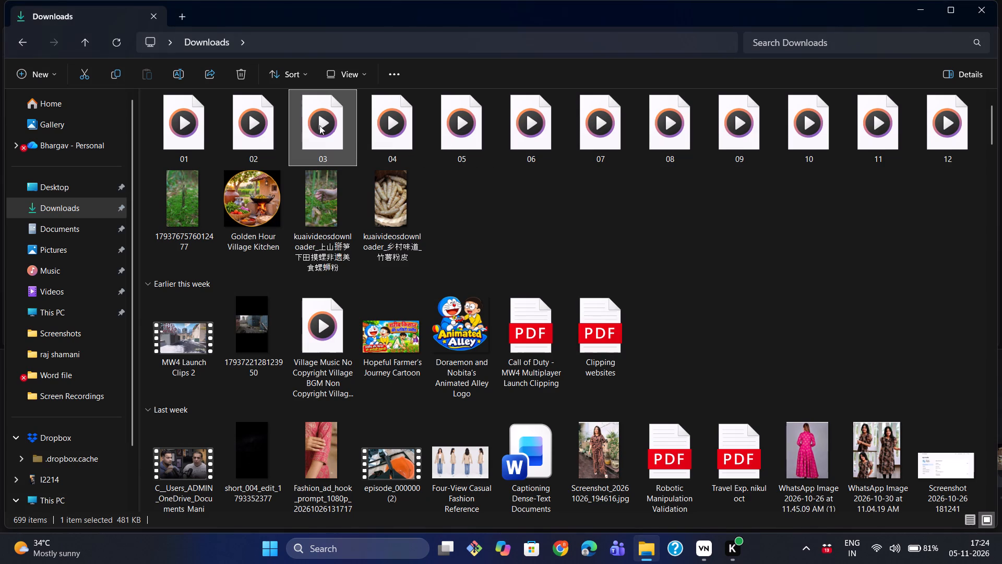
drag(313, 123, 587, 422)
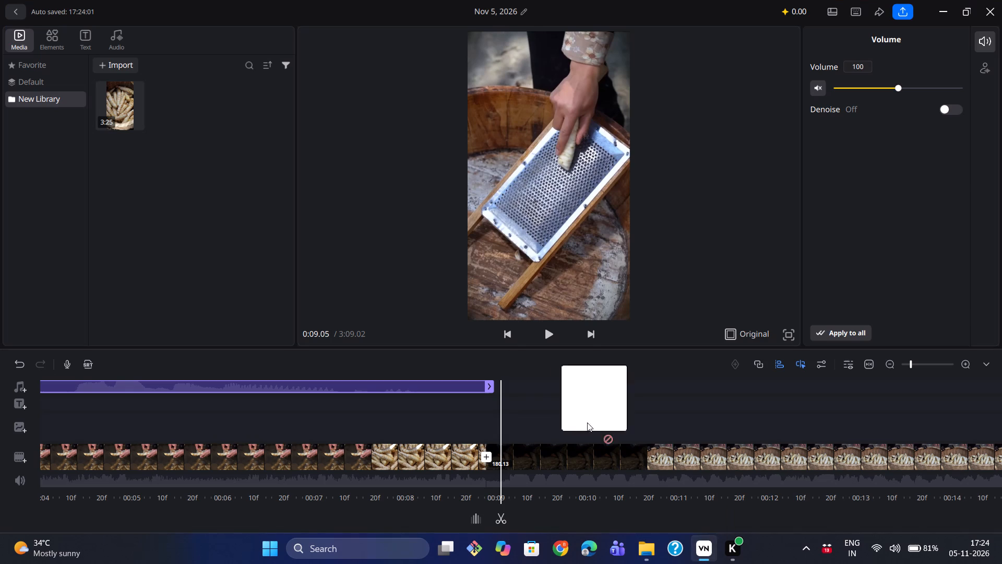
drag(587, 422, 538, 387)
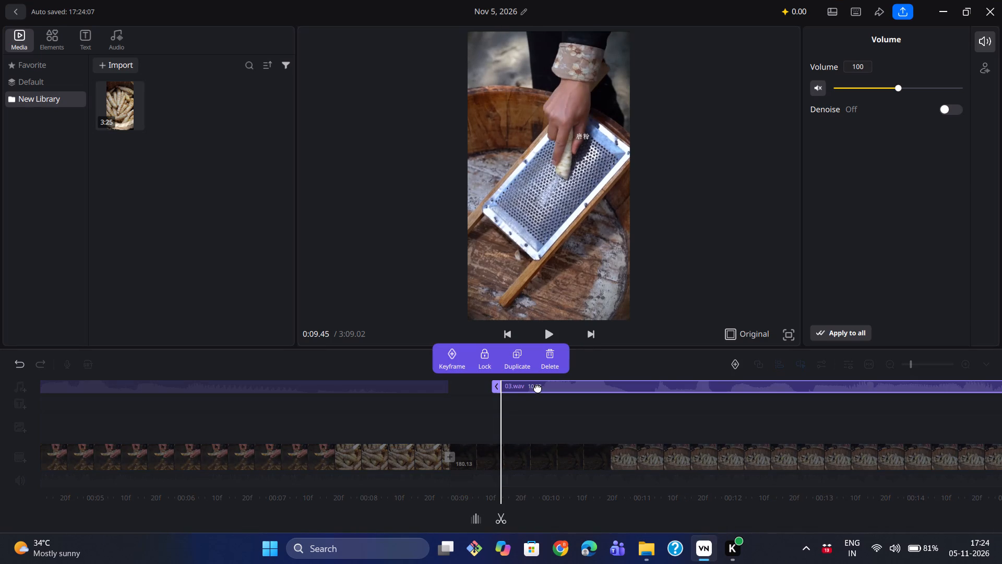
click(538, 387)
drag(538, 387, 489, 391)
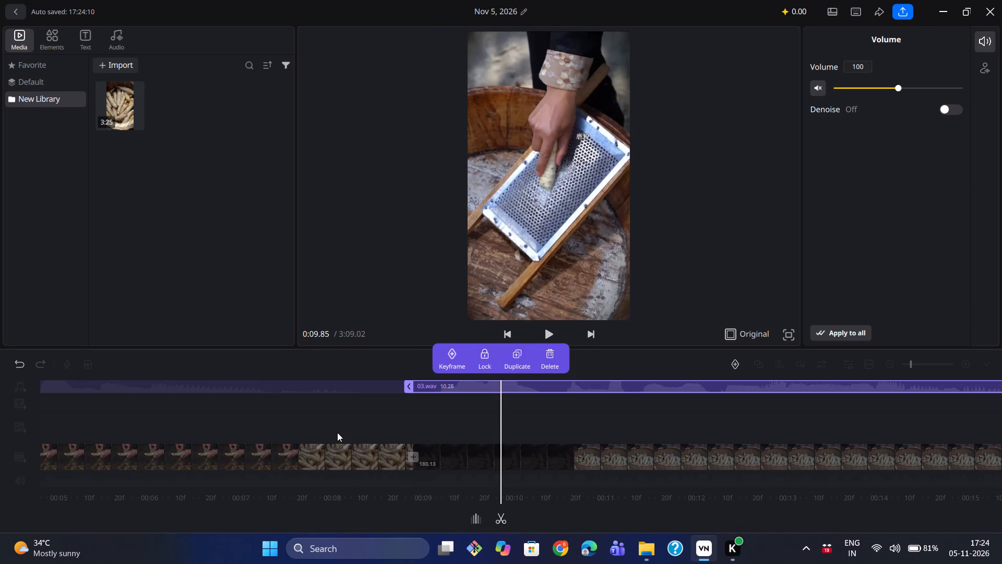
click(337, 432)
click(323, 419)
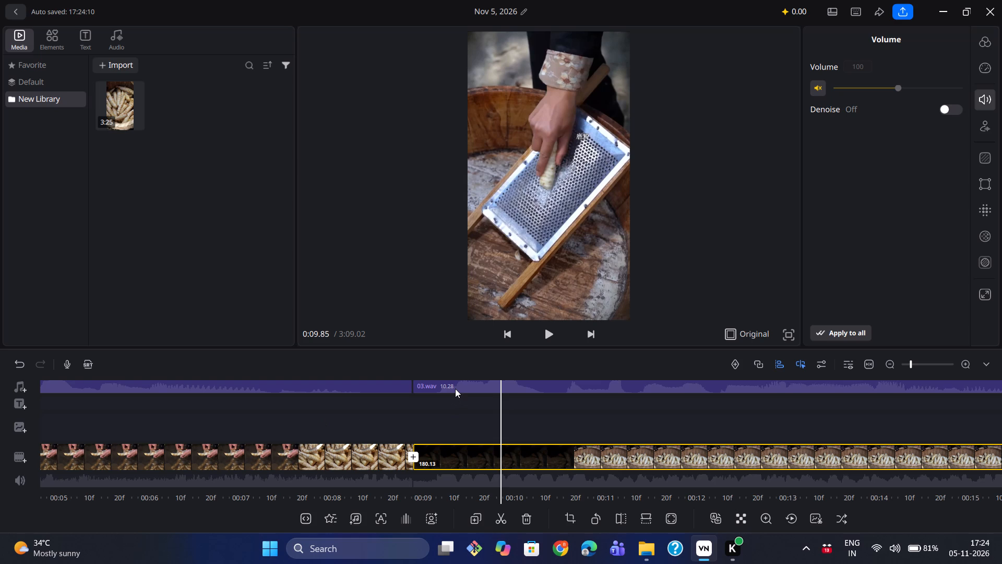
drag(455, 388, 439, 387)
click(439, 387)
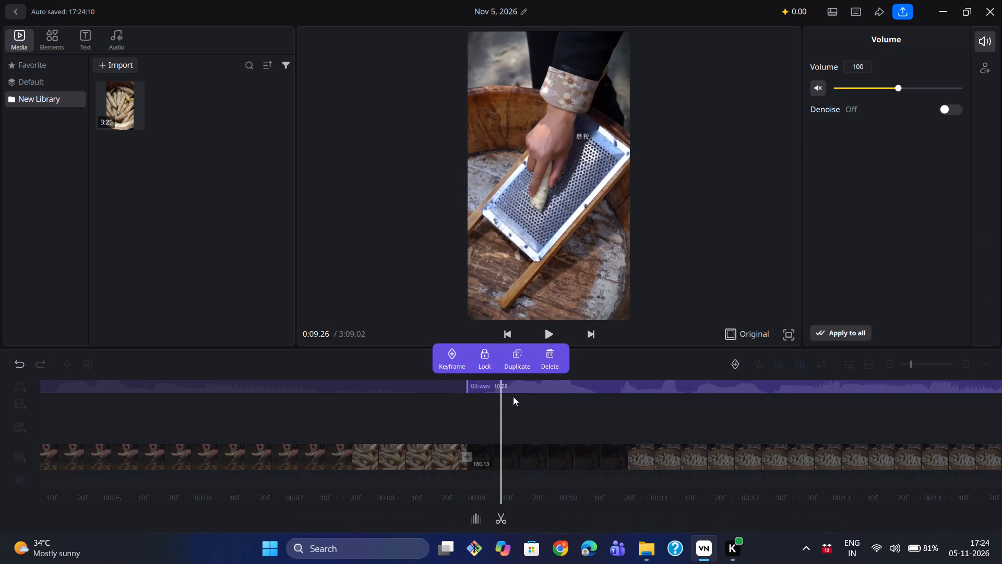
click(519, 389)
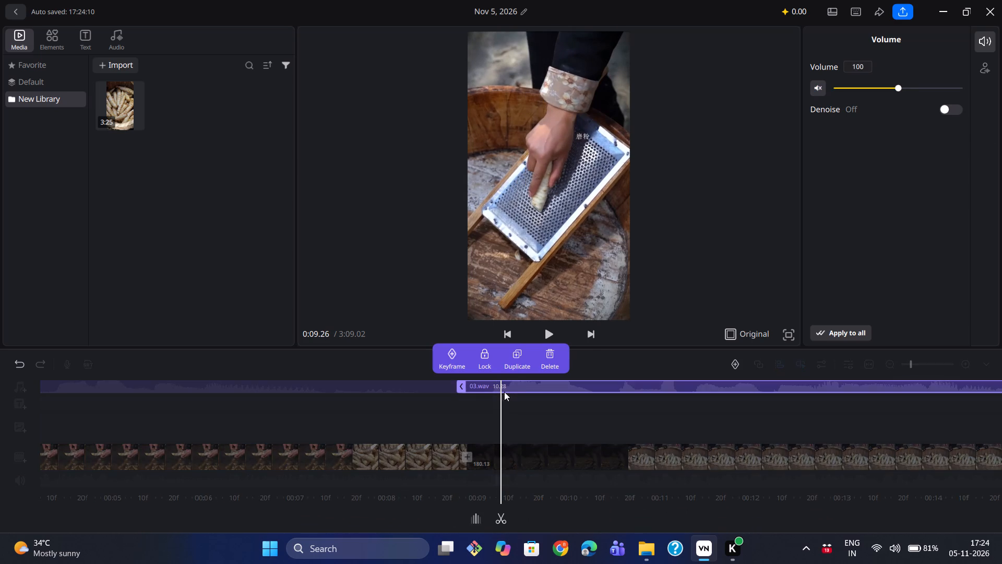
click(440, 410)
Play the footage from the start of 03.wav to about 0:36, examining which scenes match the audio.
drag(431, 412, 547, 417)
key(space)
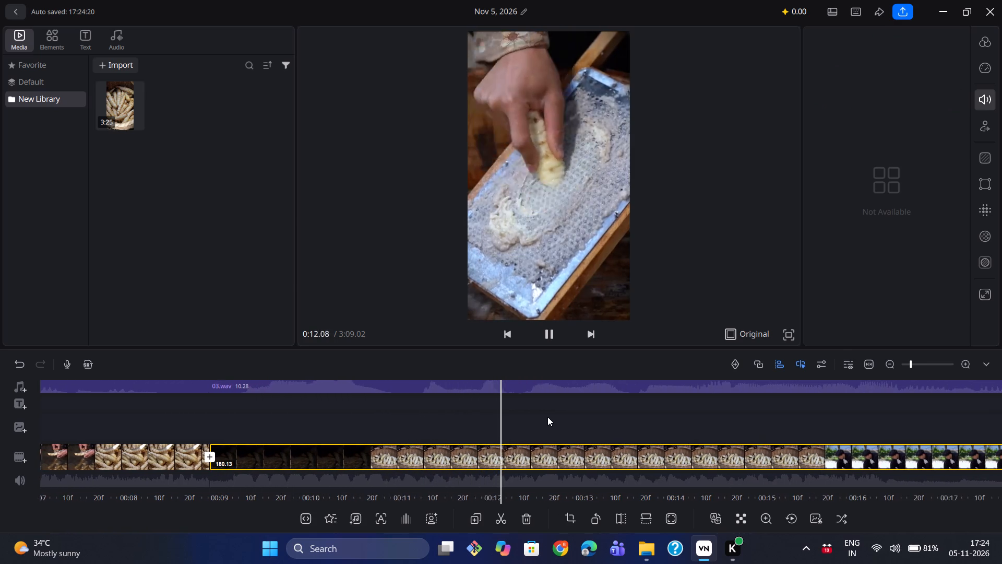
key(space)
key(space)
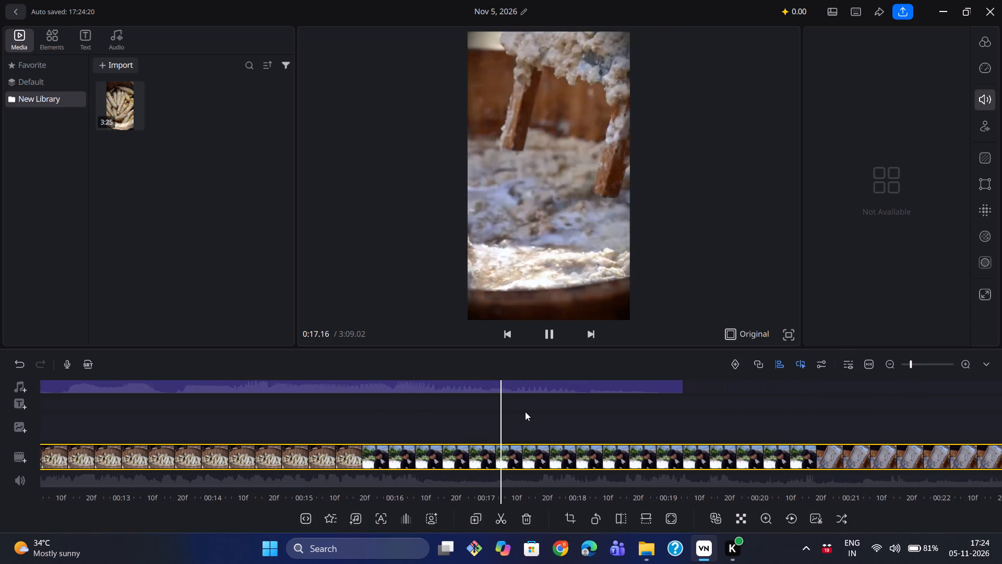
key(space)
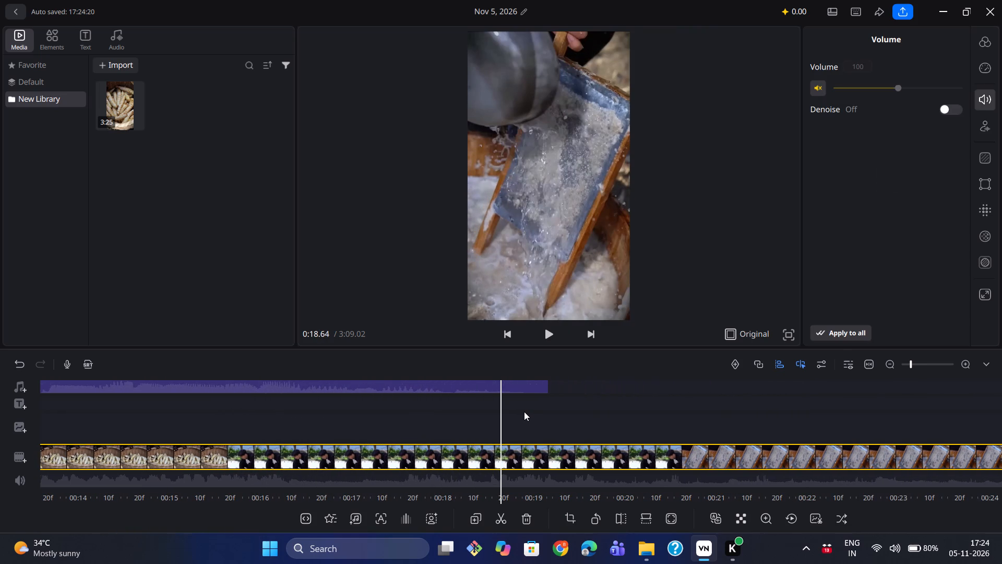
drag(373, 410, 724, 453)
drag(331, 416, 669, 455)
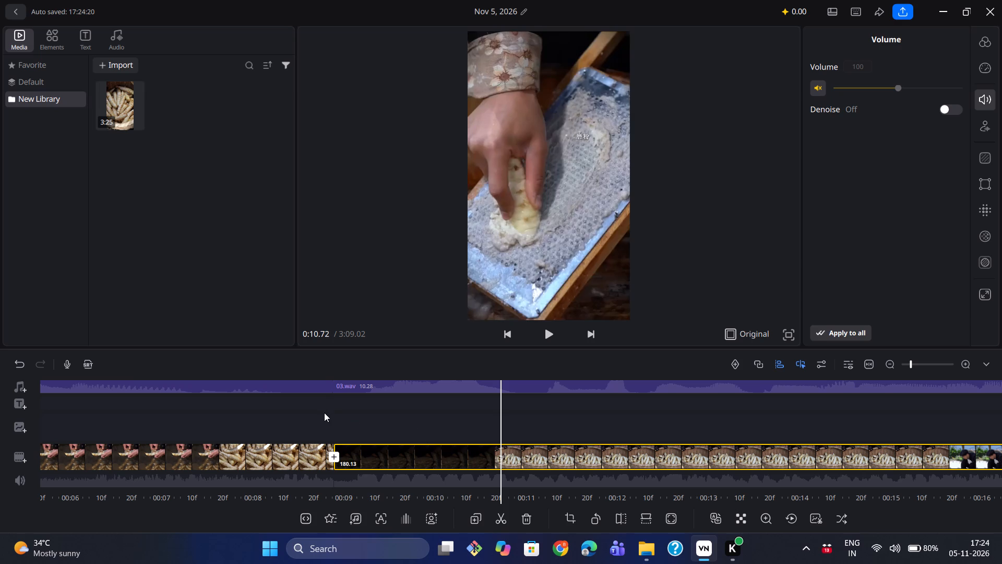
drag(323, 414, 396, 426)
key(space)
key(space)
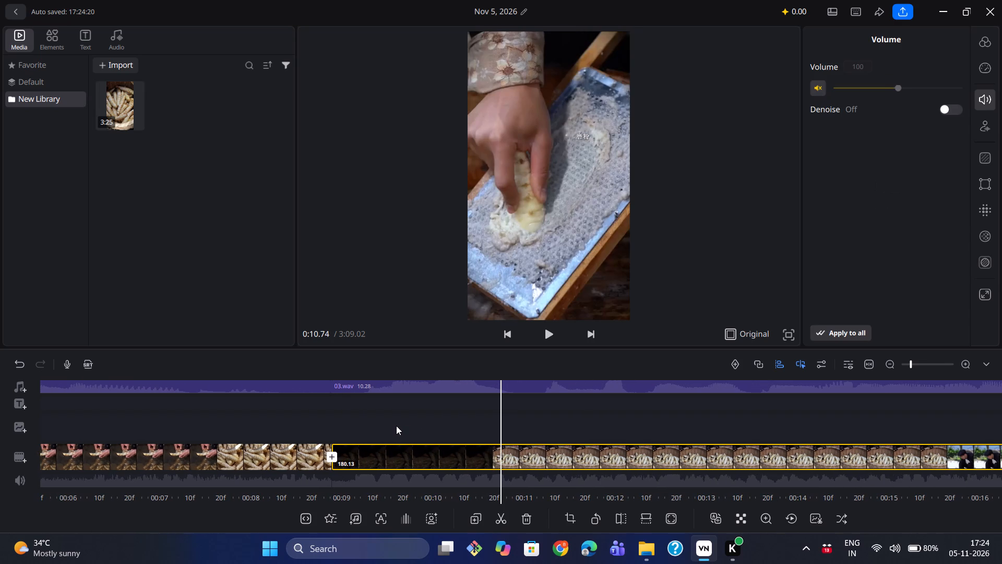
drag(397, 426, 647, 417)
key(space)
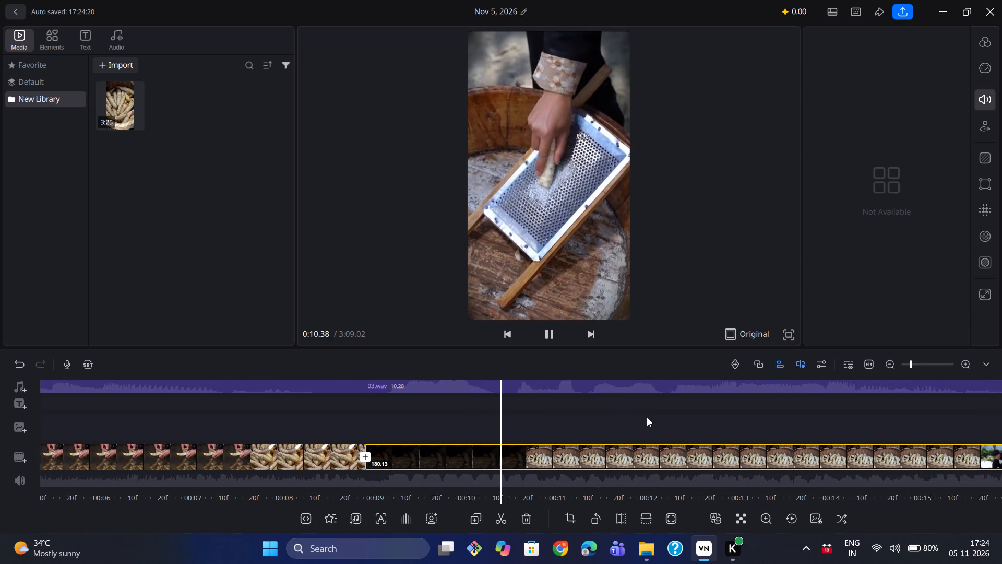
key(space)
key(space)
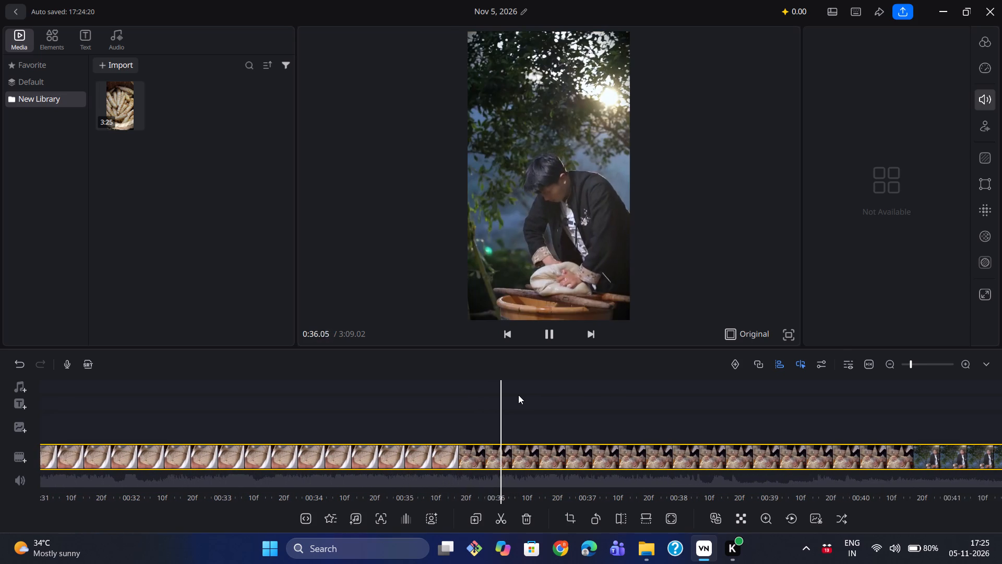
key(space)
Split the video clip at about 0:35.45, around the change from the draining tub to the man pressing the cloth.
drag(441, 429, 476, 434)
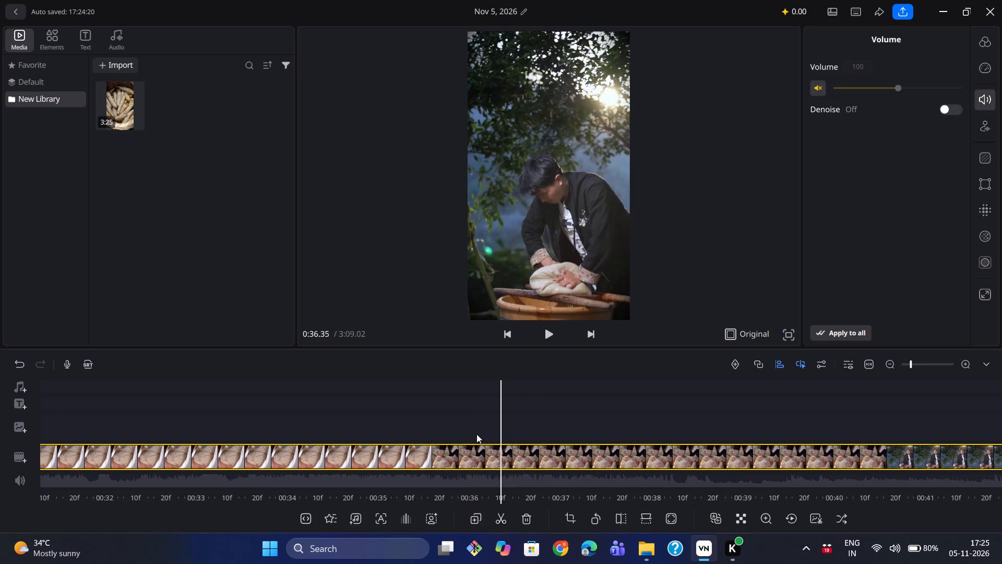
drag(476, 434, 557, 425)
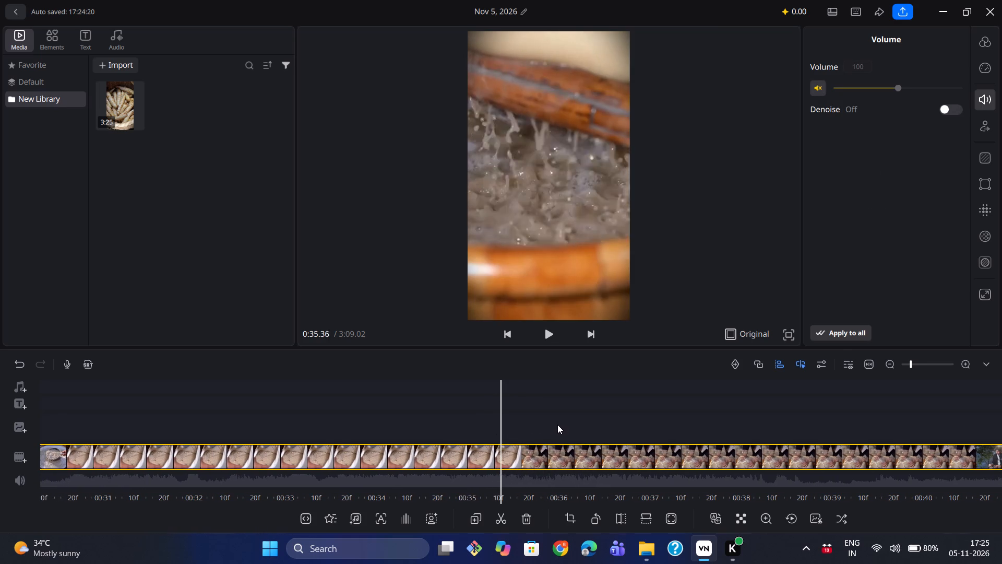
drag(557, 425, 554, 428)
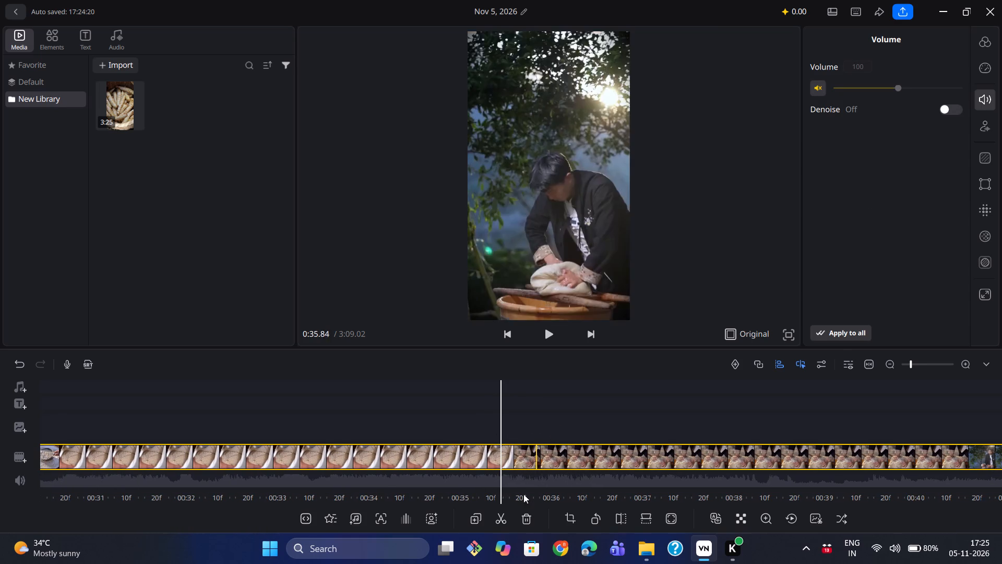
click(500, 521)
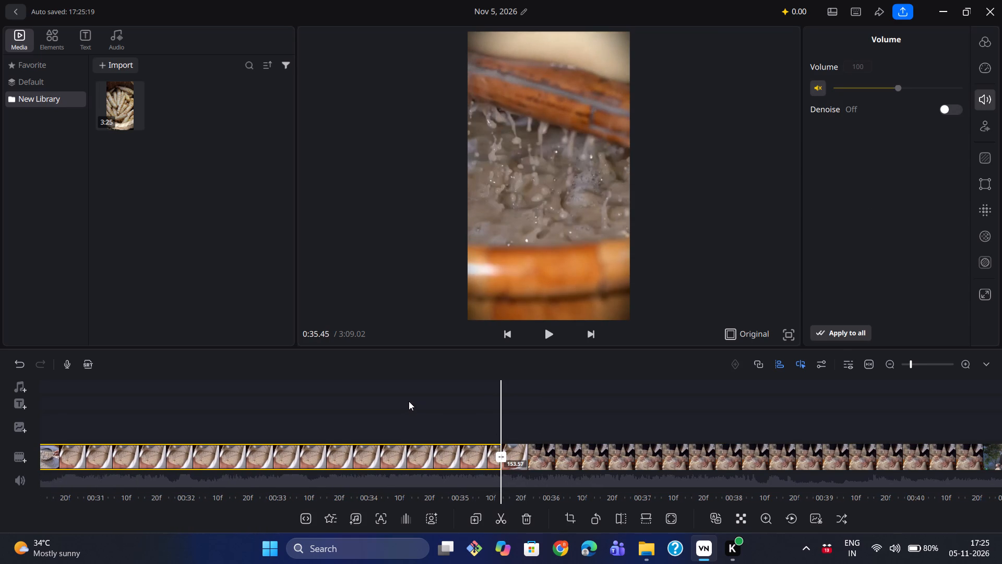
Play the start of 03.wav over the grating footage, from about 0:08.9 to 0:11.5, examining how the scene fits the audio.
scroll(409, 401, right, 11)
scroll(409, 401, right, 20)
scroll(409, 401, right, 20)
scroll(409, 401, right, 8)
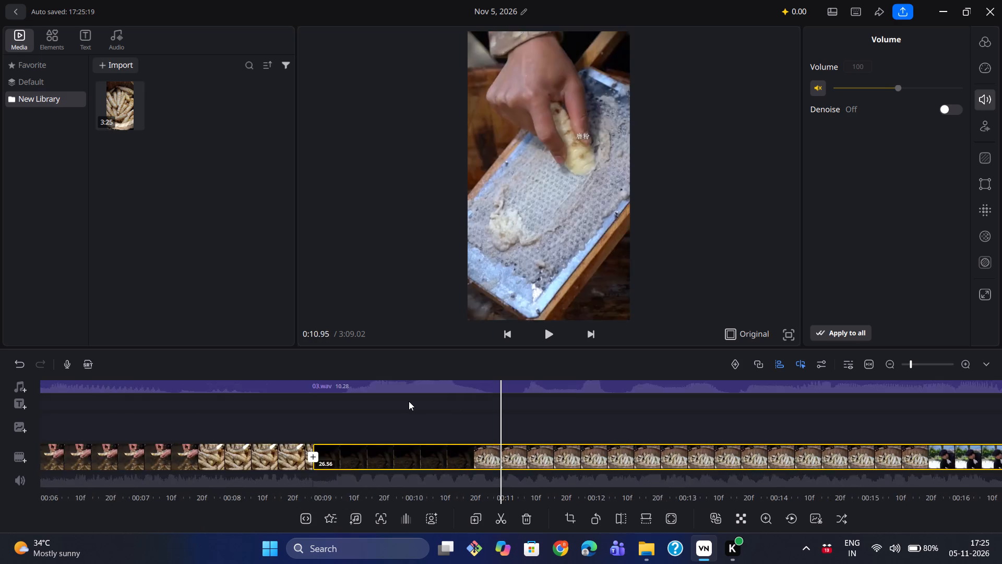
scroll(409, 401, right, 20)
scroll(409, 401, right, 10)
scroll(409, 401, left, 3)
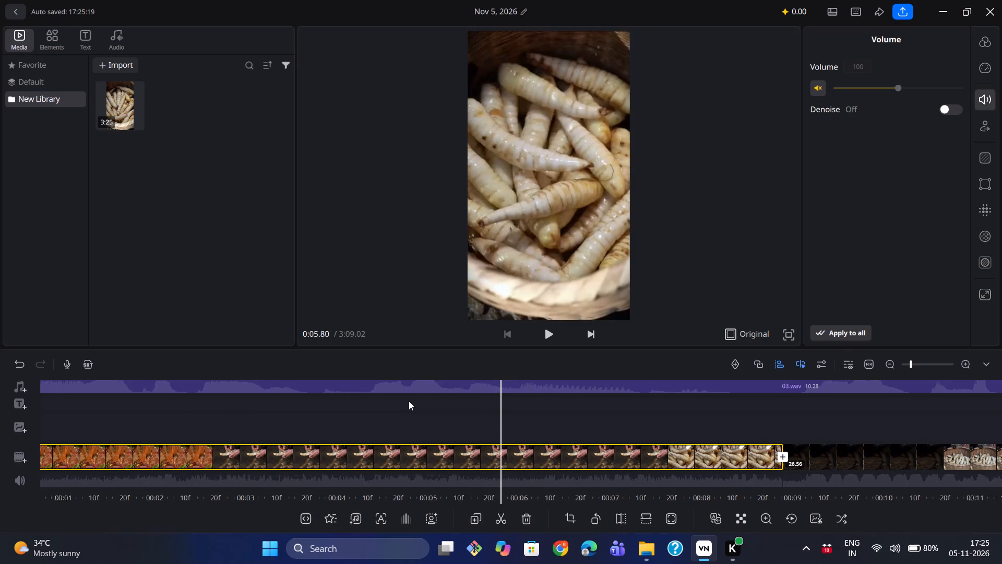
scroll(409, 401, left, 2)
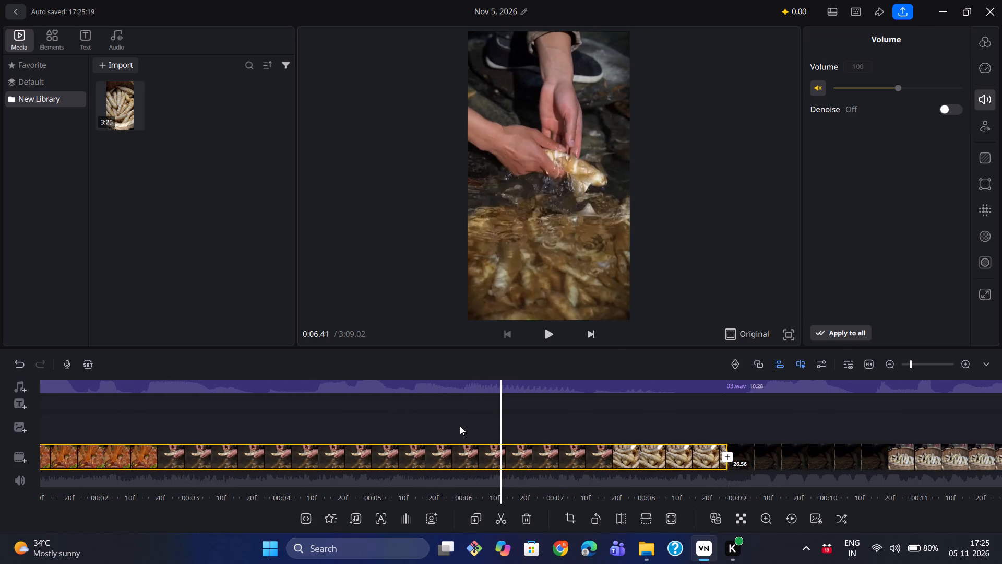
right_click(460, 426)
scroll(460, 426, left, 7)
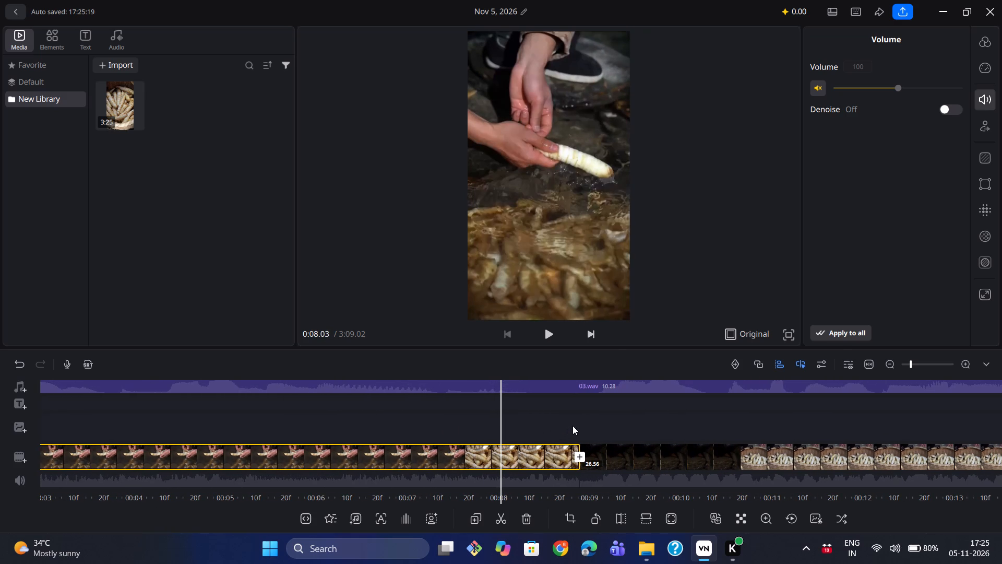
right_click(572, 426)
scroll(572, 426, left, 3)
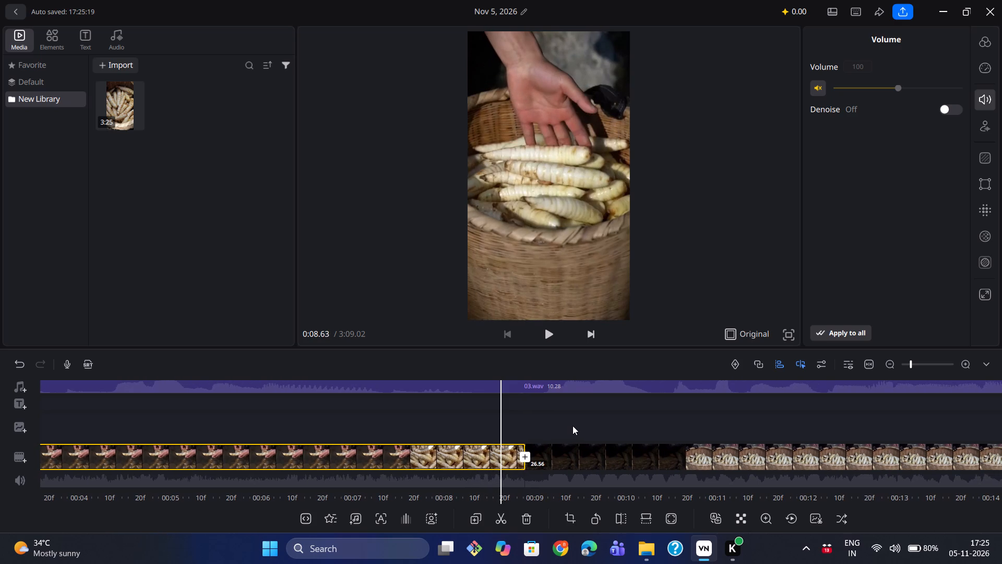
right_click(533, 431)
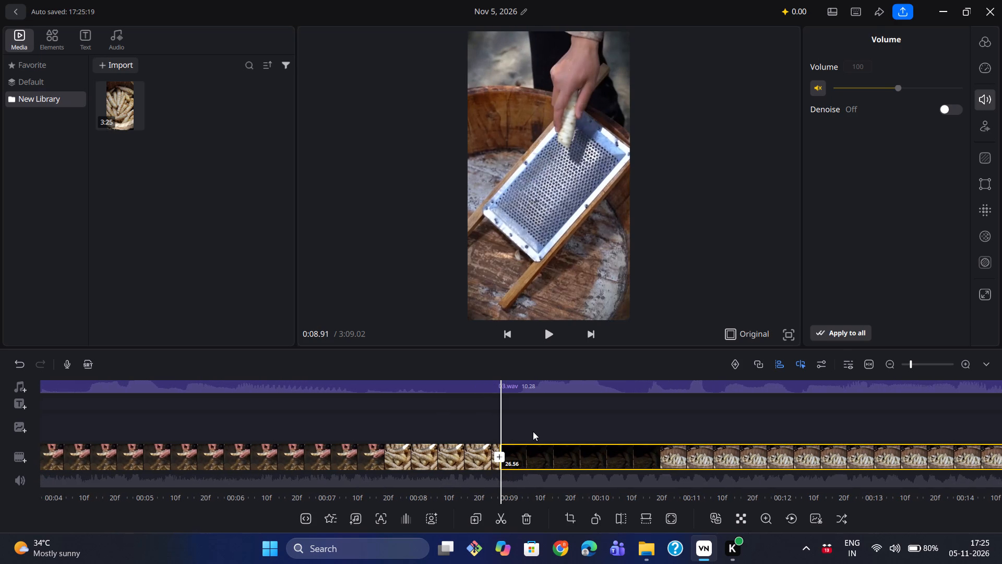
key(space)
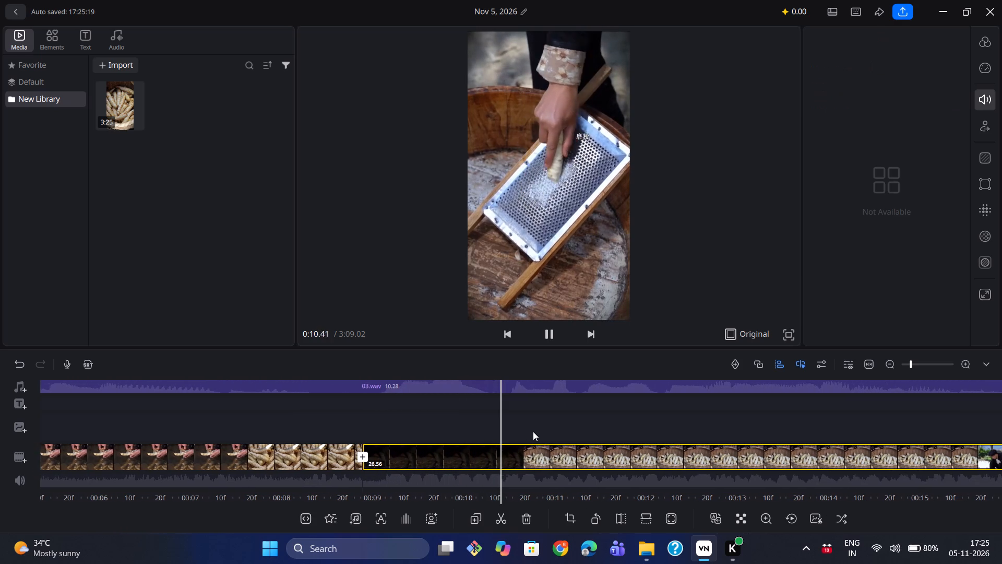
key(space)
key(space)
key(space)
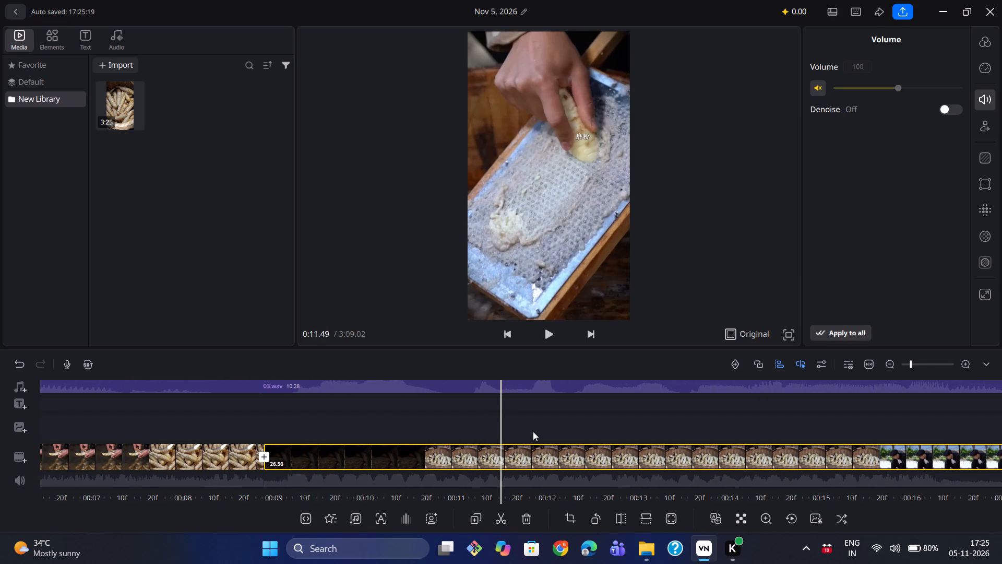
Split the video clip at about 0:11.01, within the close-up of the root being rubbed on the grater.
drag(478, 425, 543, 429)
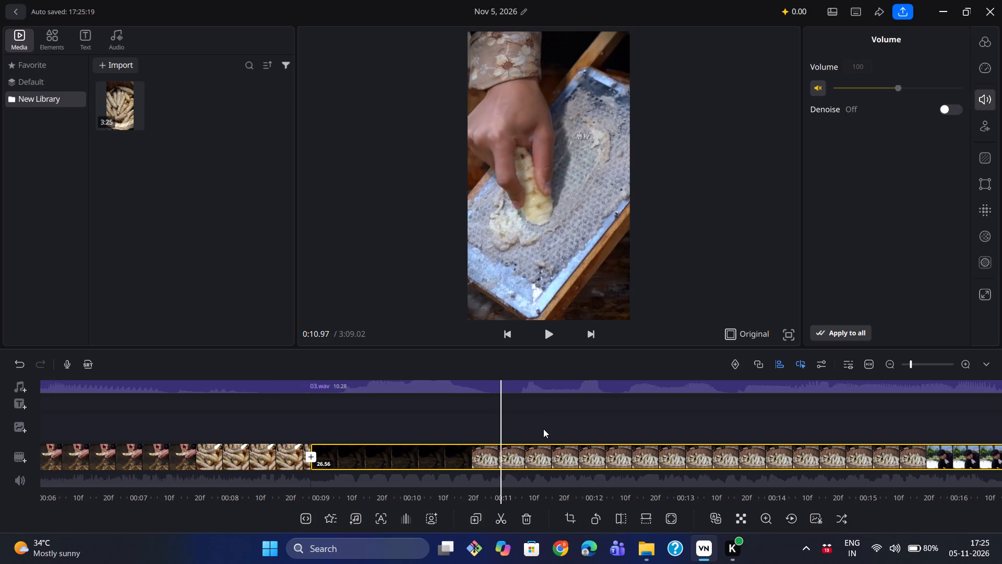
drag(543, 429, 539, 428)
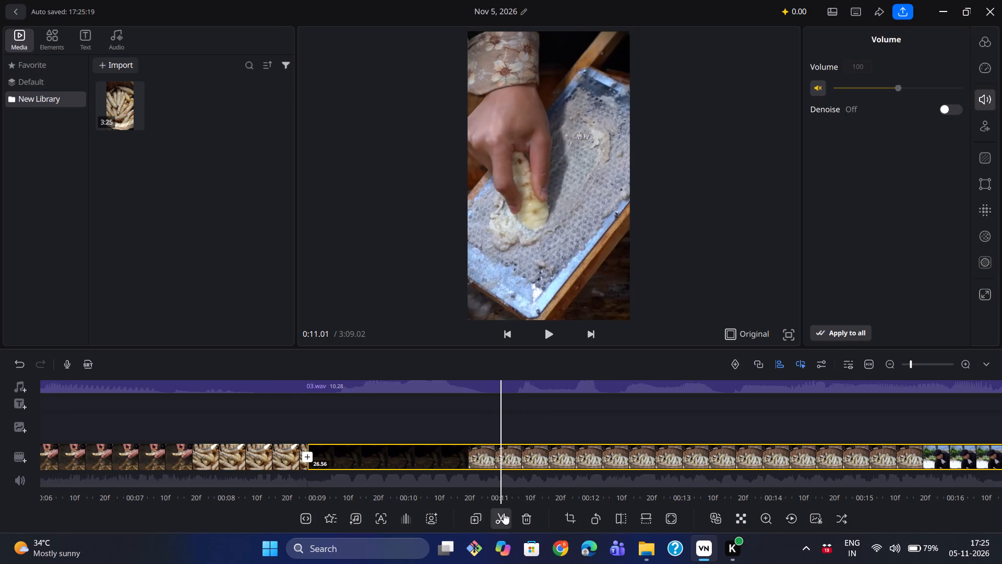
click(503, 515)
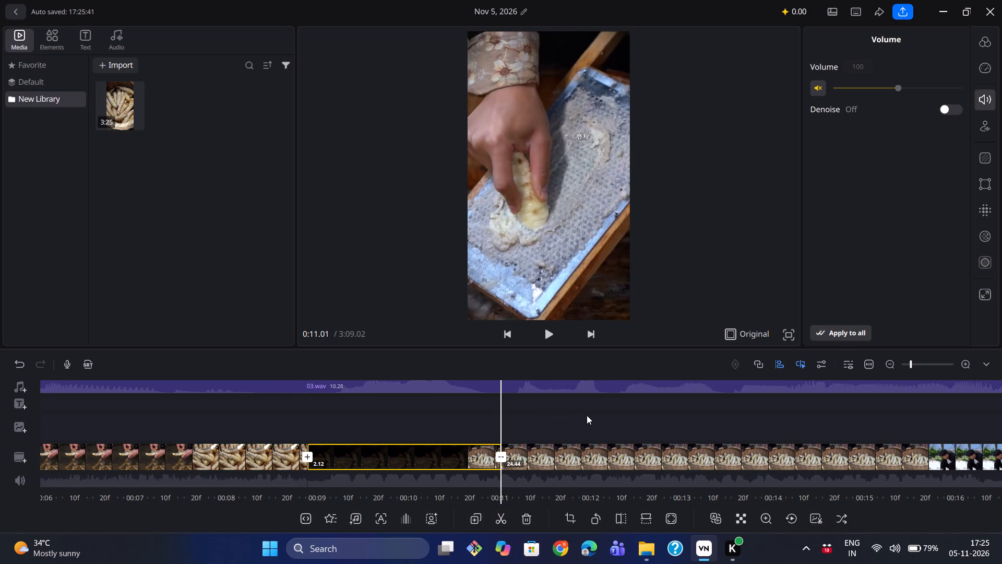
Replay the footage around the split, between about 0:10.6 and 0:15, comparing the audio with the change from grating close-up to the man at the tub.
scroll(587, 415, left, 6)
key(space)
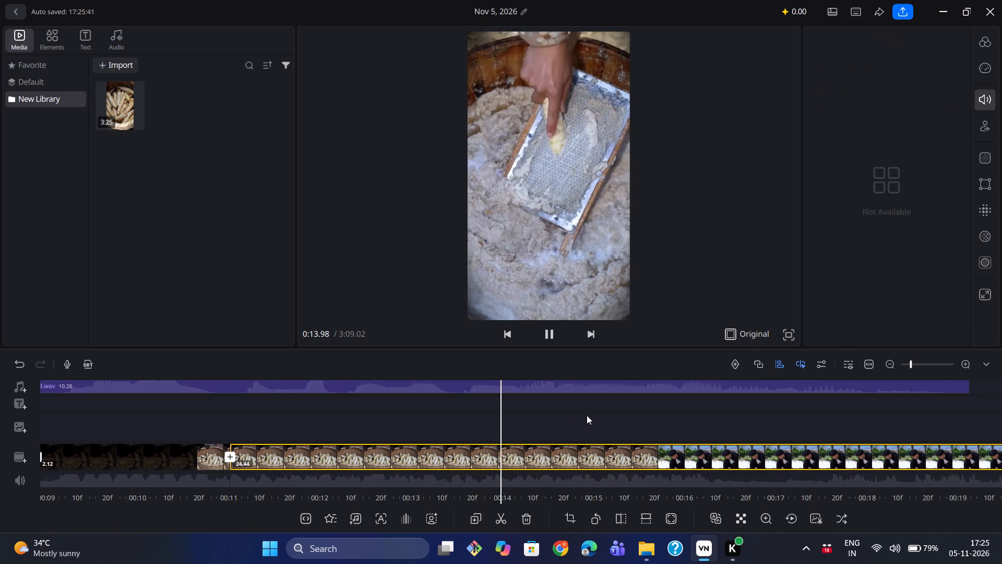
key(space)
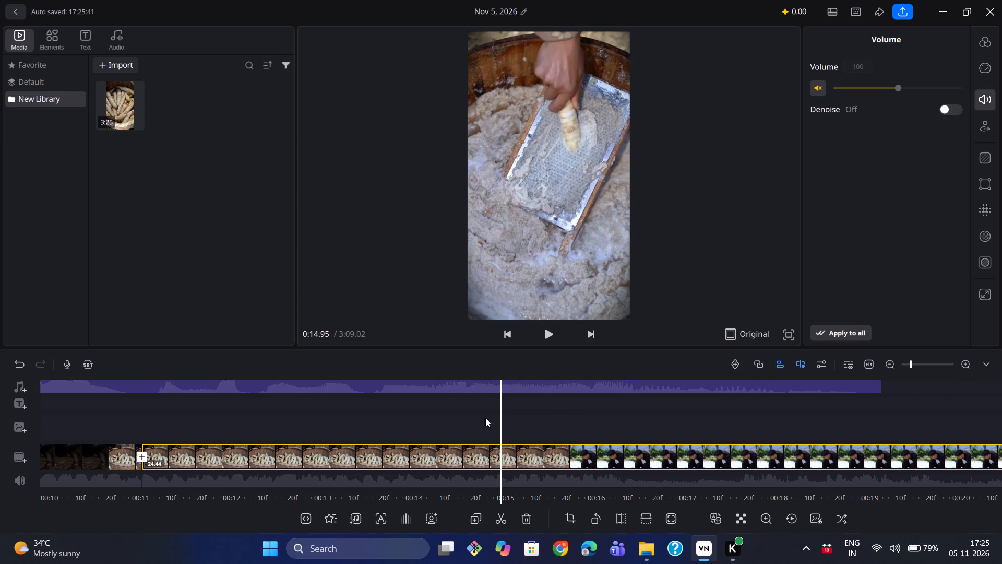
drag(441, 416, 872, 416)
key(space)
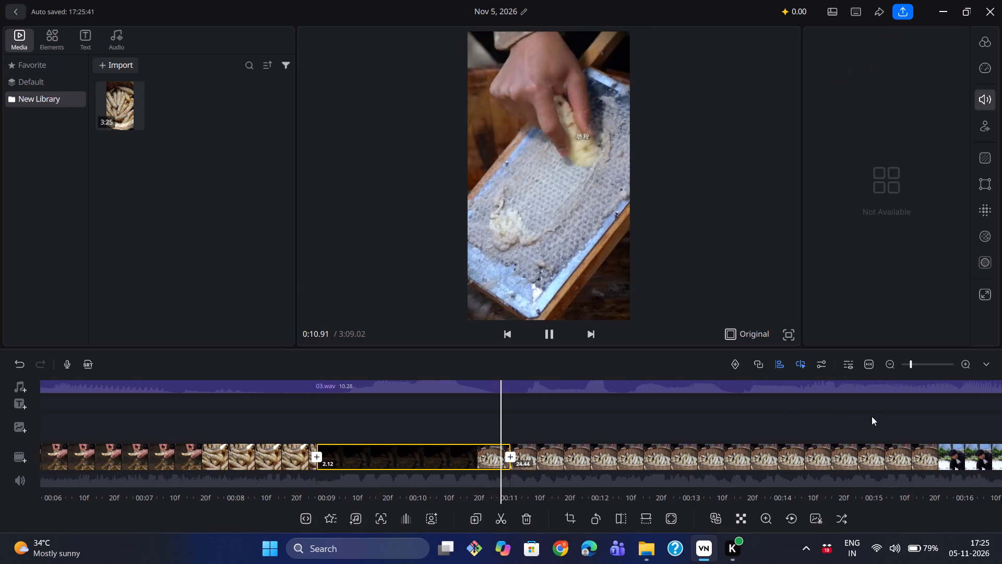
key(space)
key(space)
key(space)
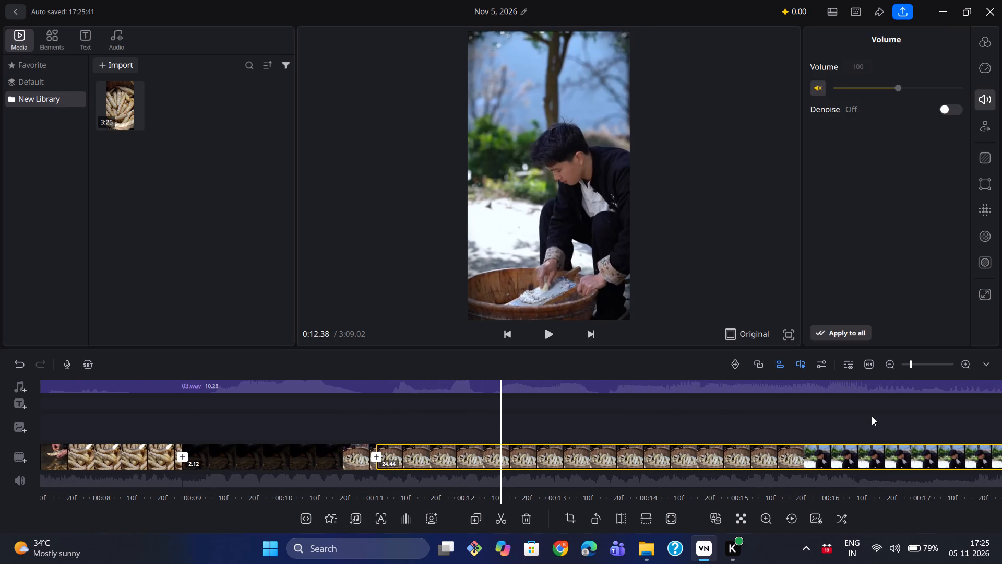
key(space)
key(space)
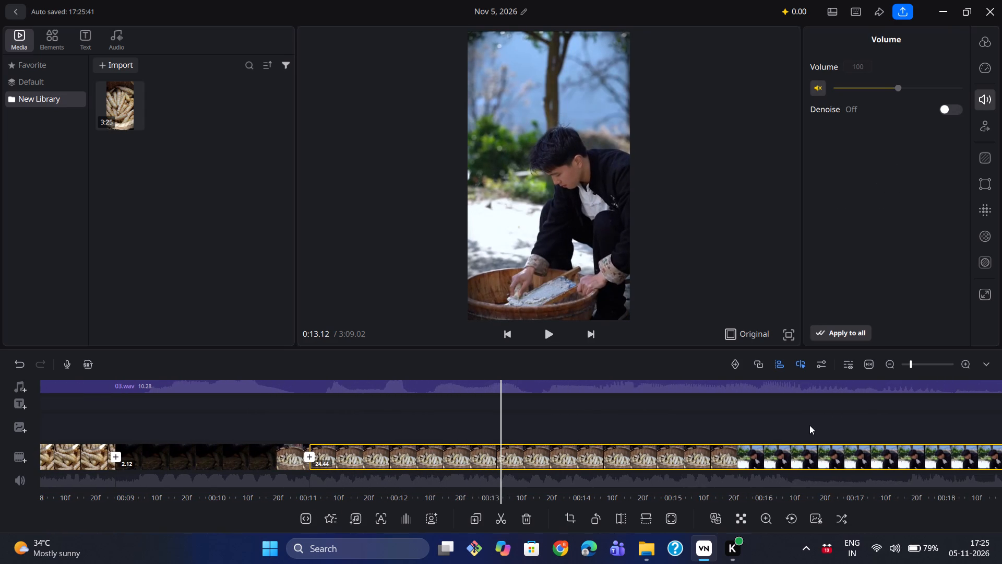
drag(243, 415, 677, 419)
key(space)
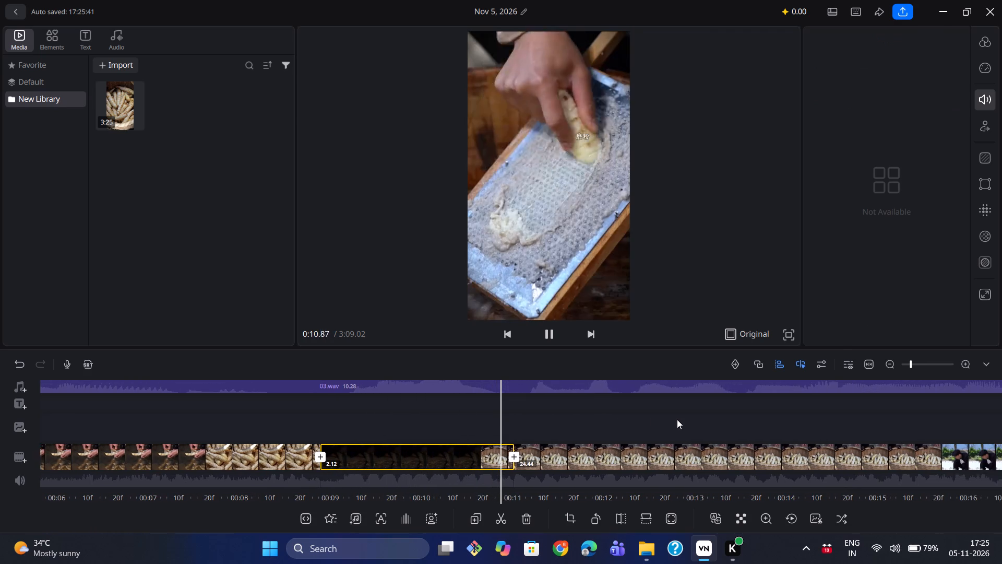
key(space)
key(space)
key(space)
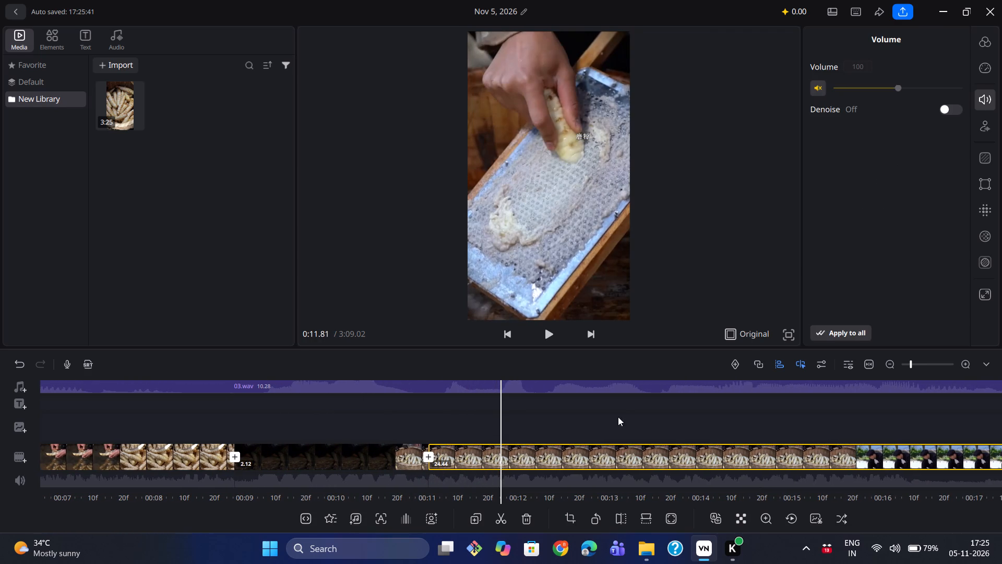
drag(333, 416, 683, 415)
key(space)
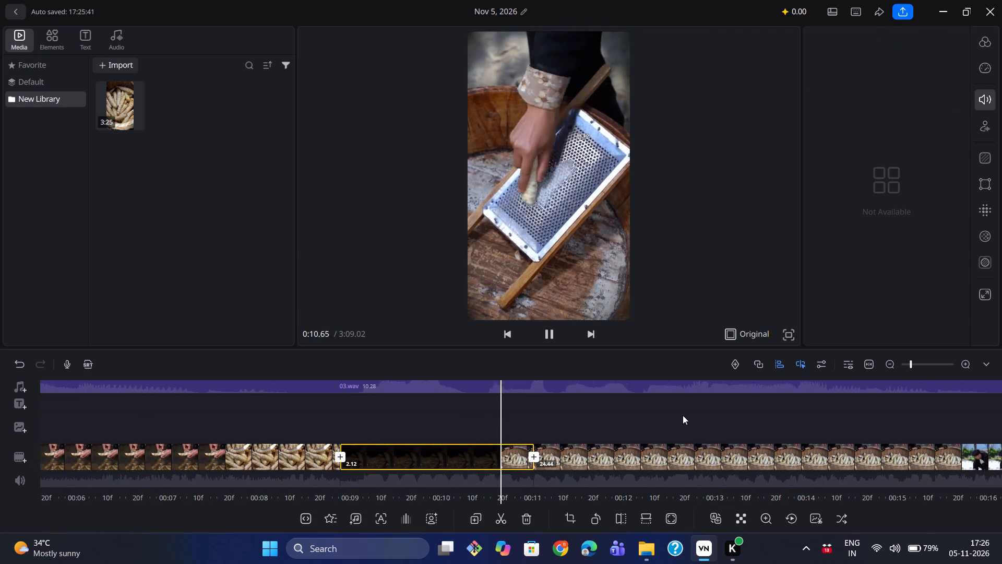
key(space)
key(space)
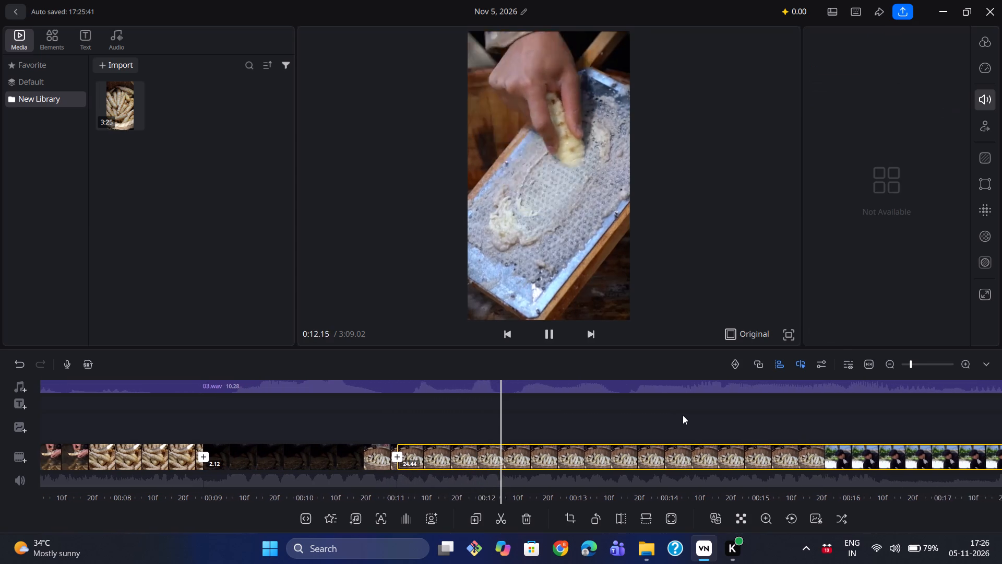
key(space)
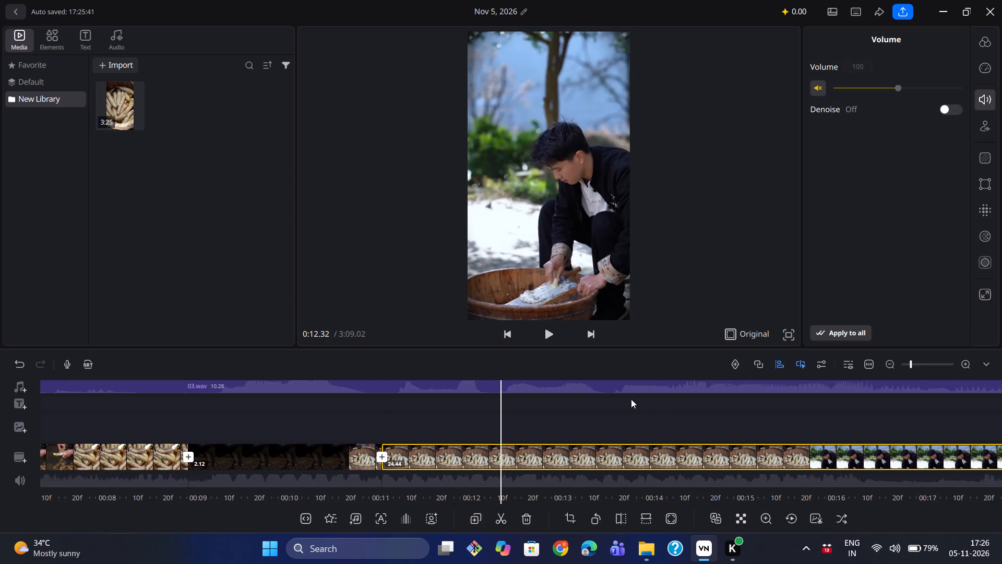
Select 03.wav and play it from about 0:11.3 to 0:18, examining how the grating scenes match the audio.
click(507, 389)
drag(263, 412, 408, 435)
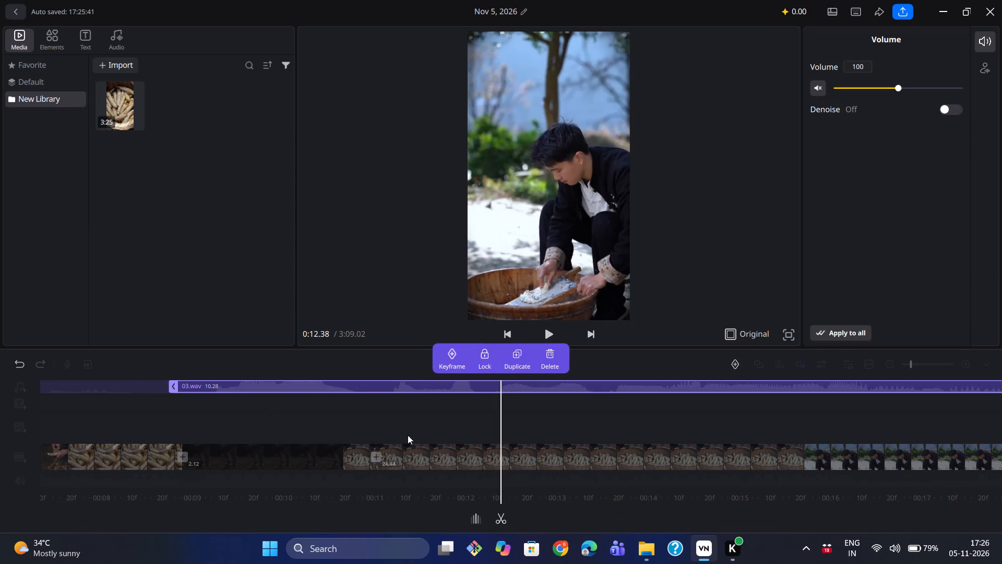
drag(408, 435, 684, 443)
key(space)
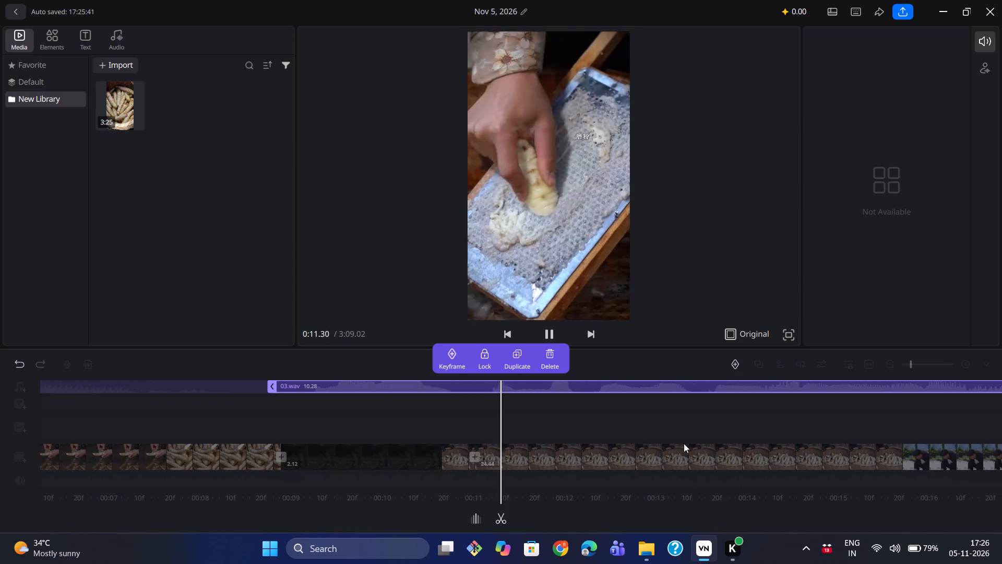
key(space)
key(space)
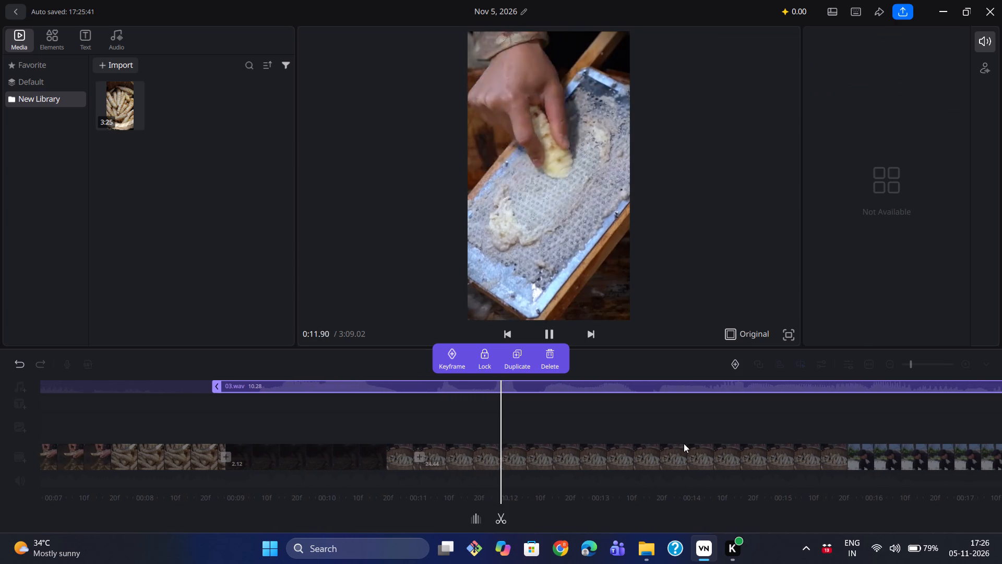
key(space)
key(space)
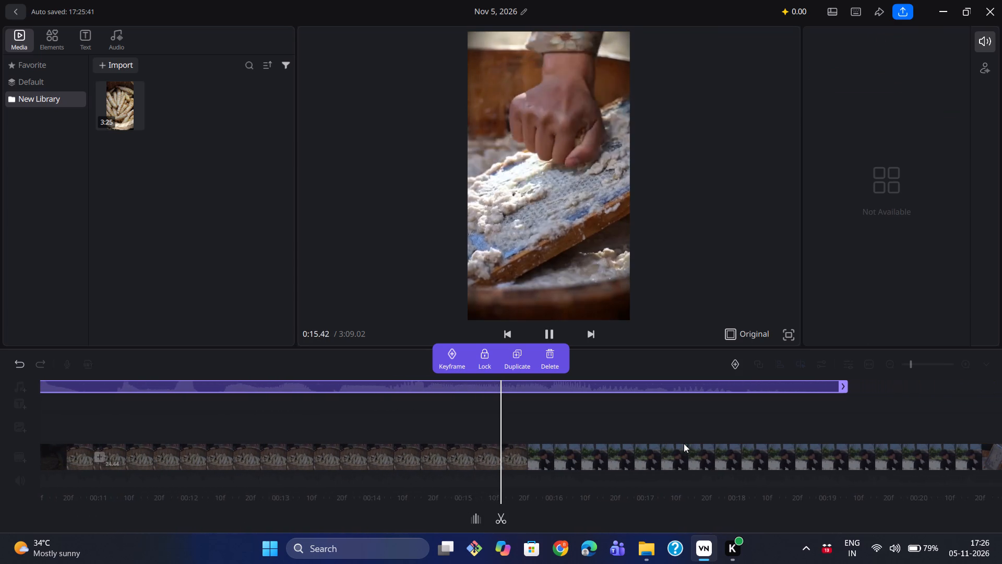
key(space)
key(space)
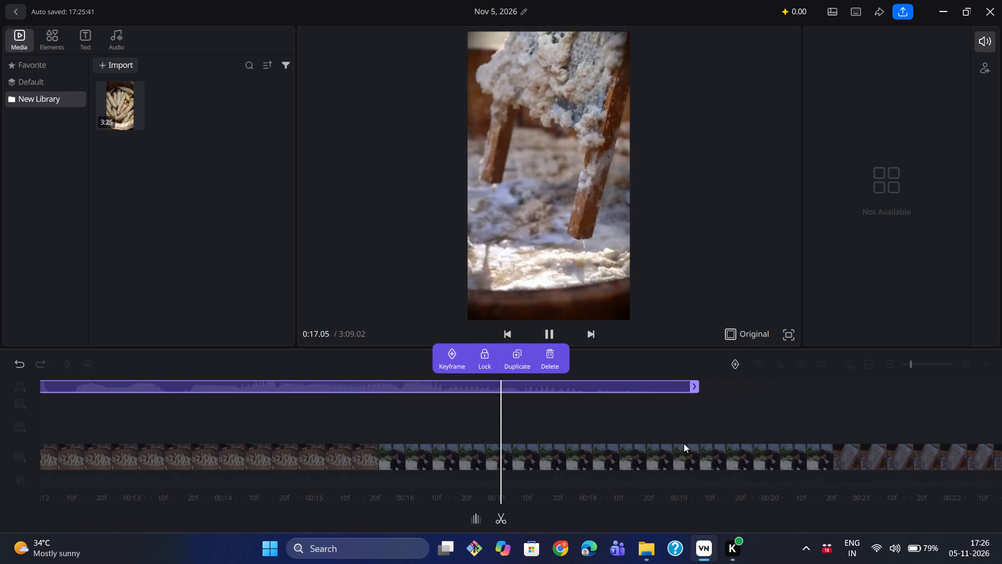
key(space)
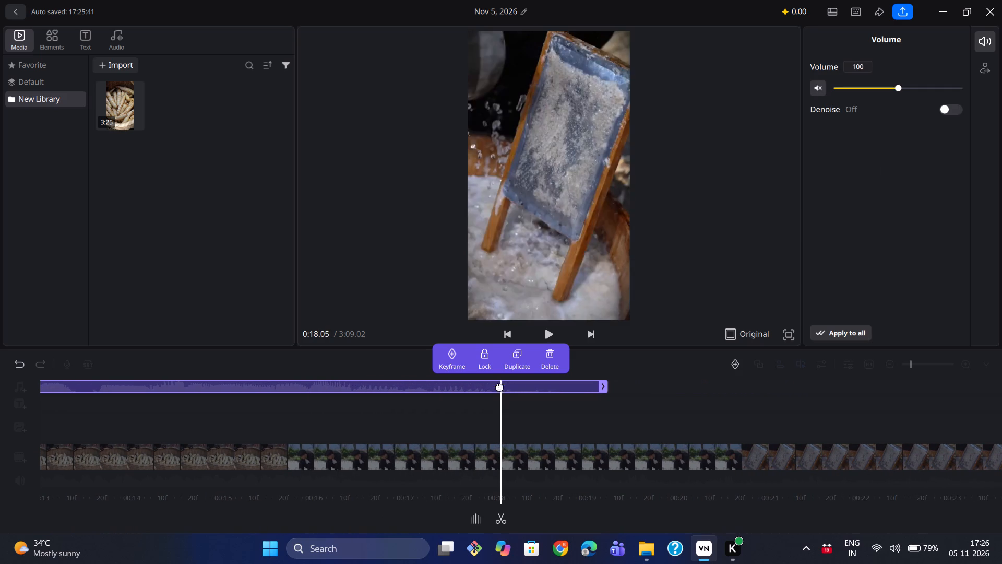
click(495, 429)
click(425, 424)
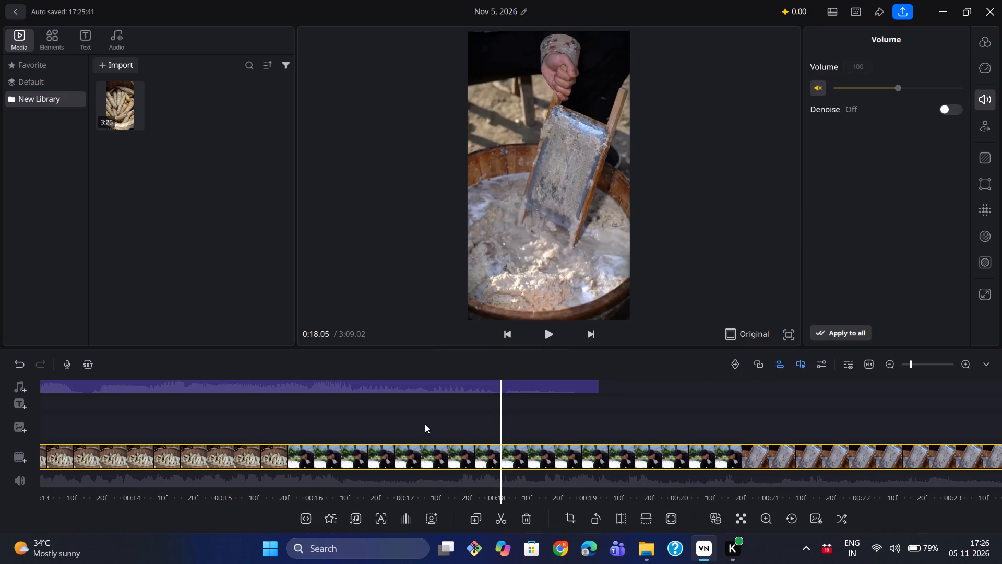
Replay the passage from about 0:11.3 to 0:12.5, examining where the cut to the man at the tub falls against 03.wav.
scroll(425, 424, right, 6)
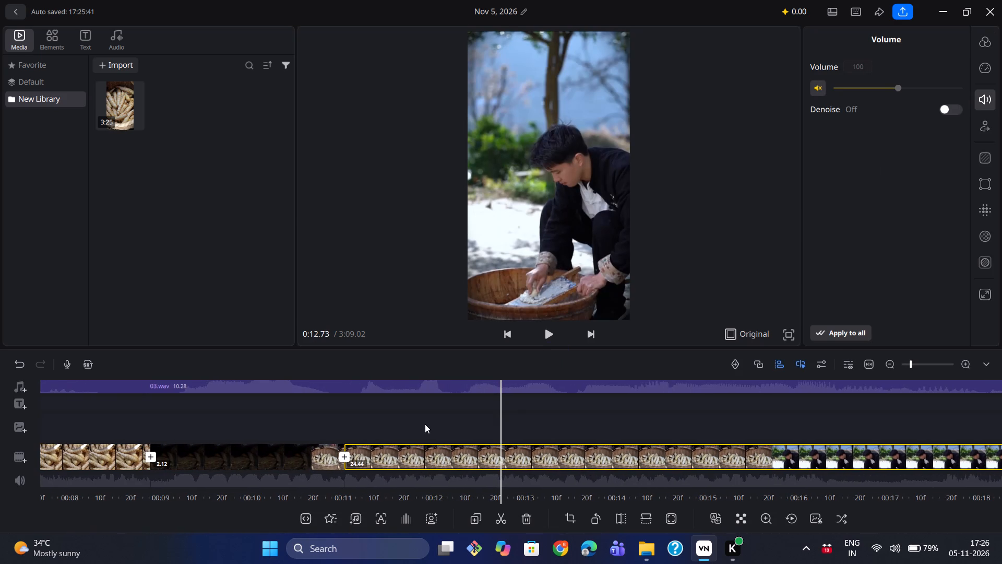
scroll(425, 424, right, 2)
key(space)
key(space)
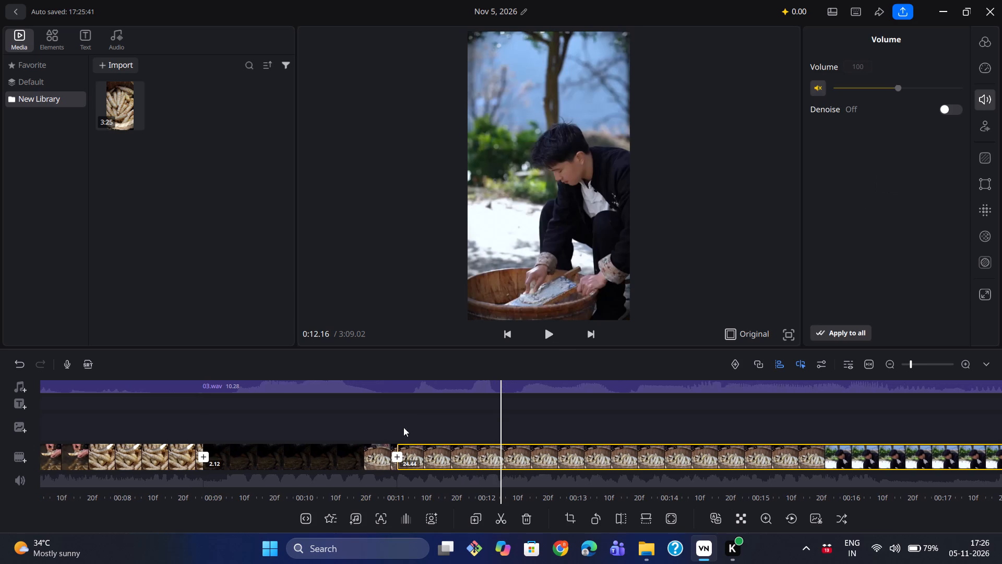
drag(391, 426, 727, 454)
key(space)
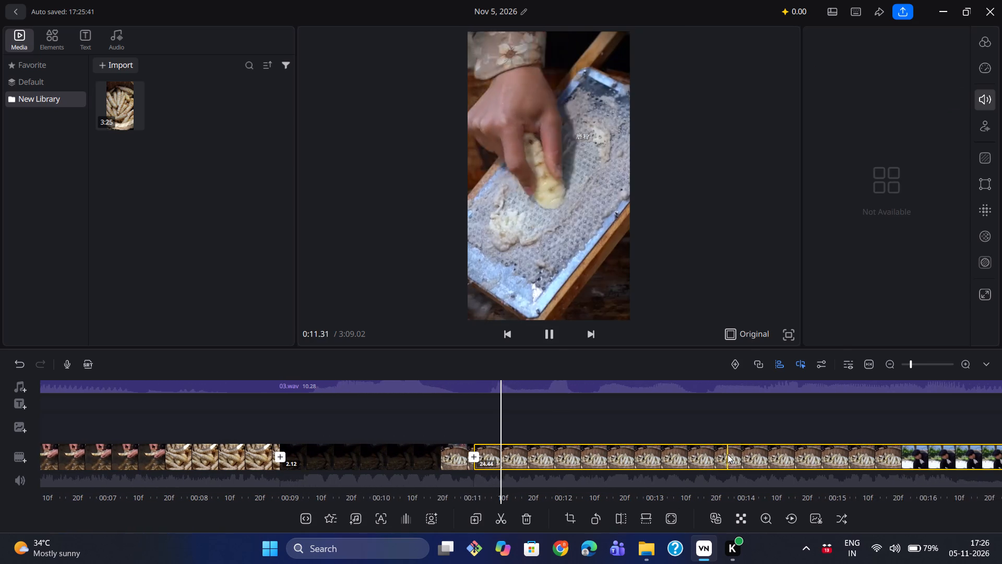
key(space)
key(space)
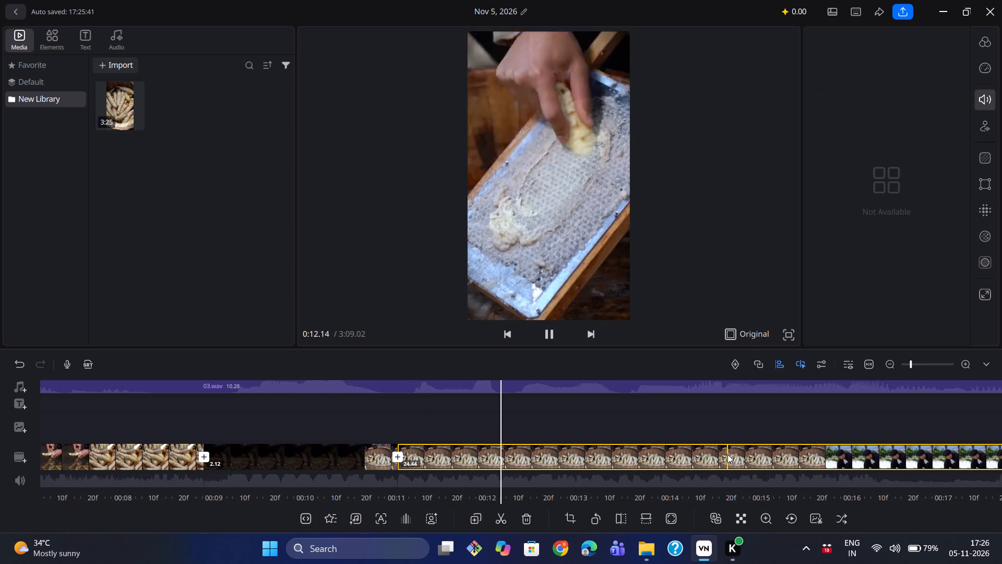
key(space)
drag(478, 406, 577, 427)
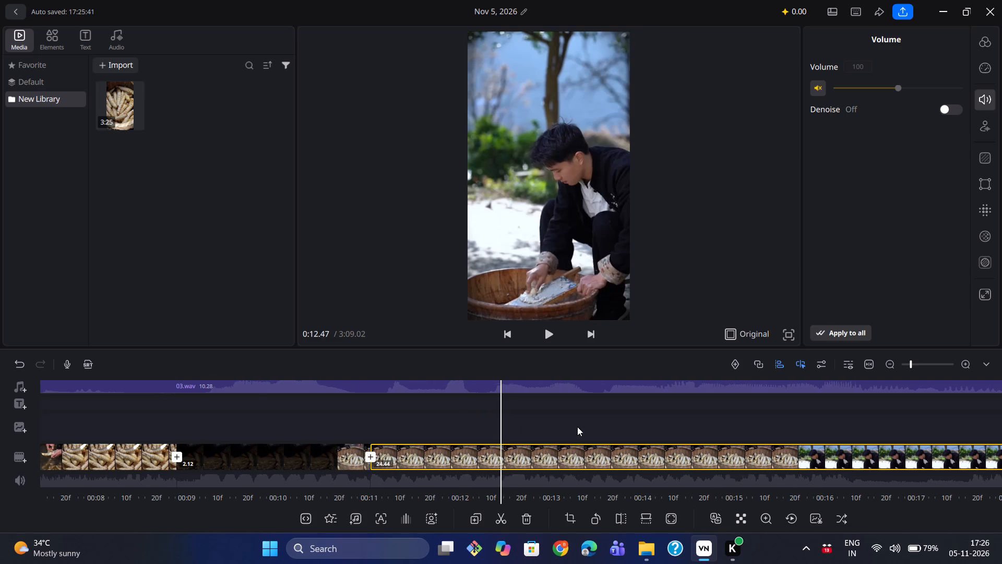
drag(577, 427, 625, 426)
key(space)
key(space)
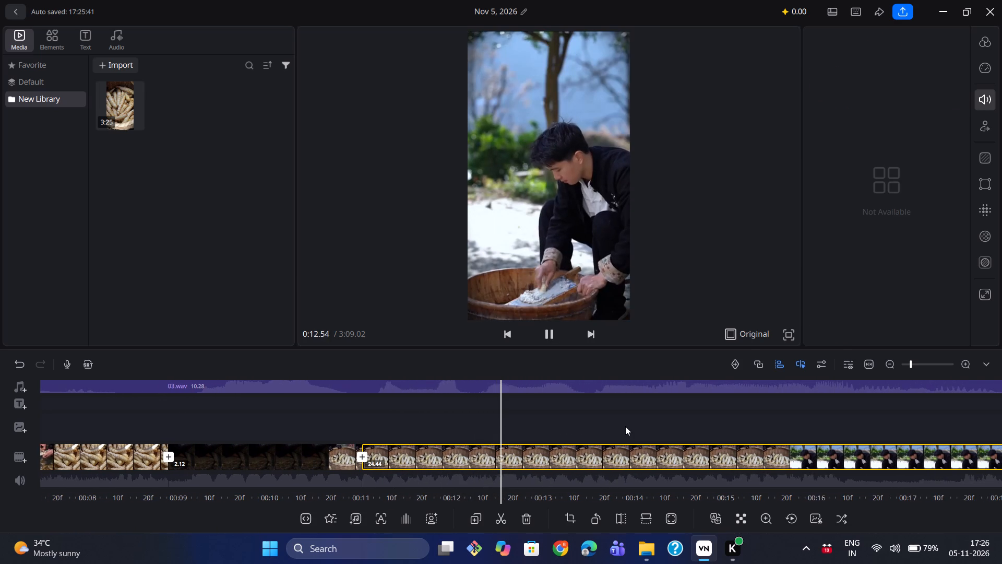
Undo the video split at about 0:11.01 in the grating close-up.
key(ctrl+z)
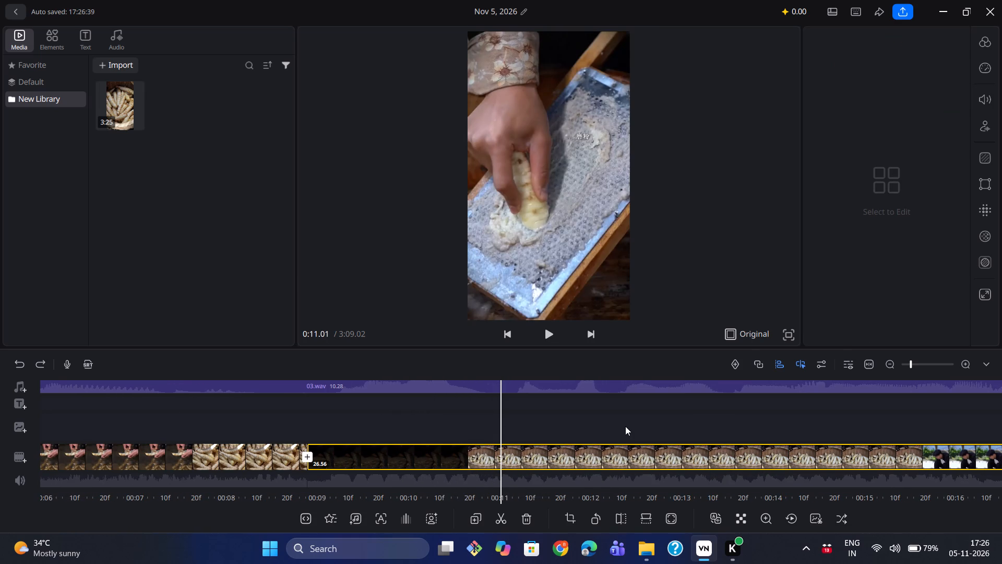
Replay the grating scene against 03.wav and split the video clip at about 0:11.70 in the grating close-up.
click(408, 415)
key(space)
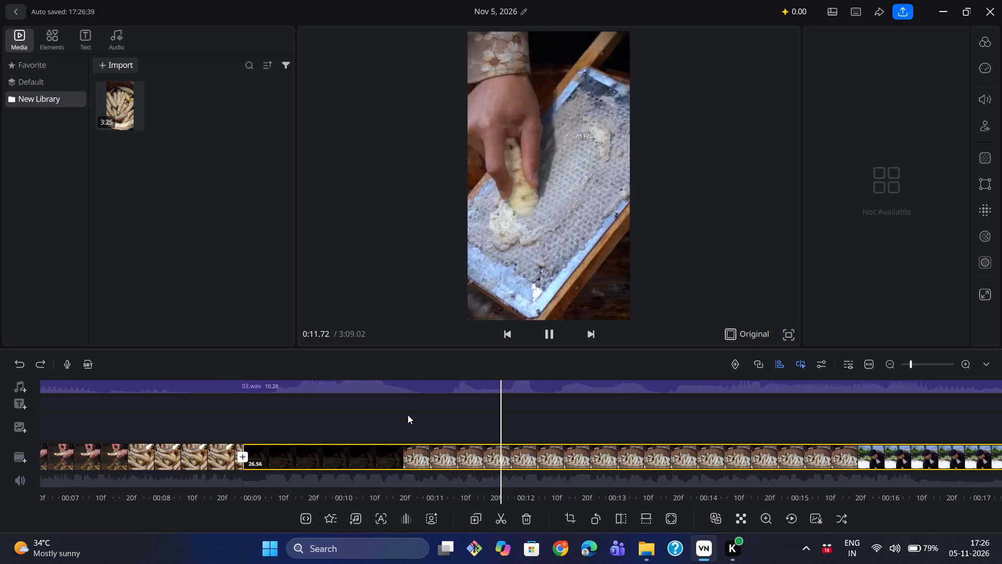
key(space)
drag(265, 417, 559, 427)
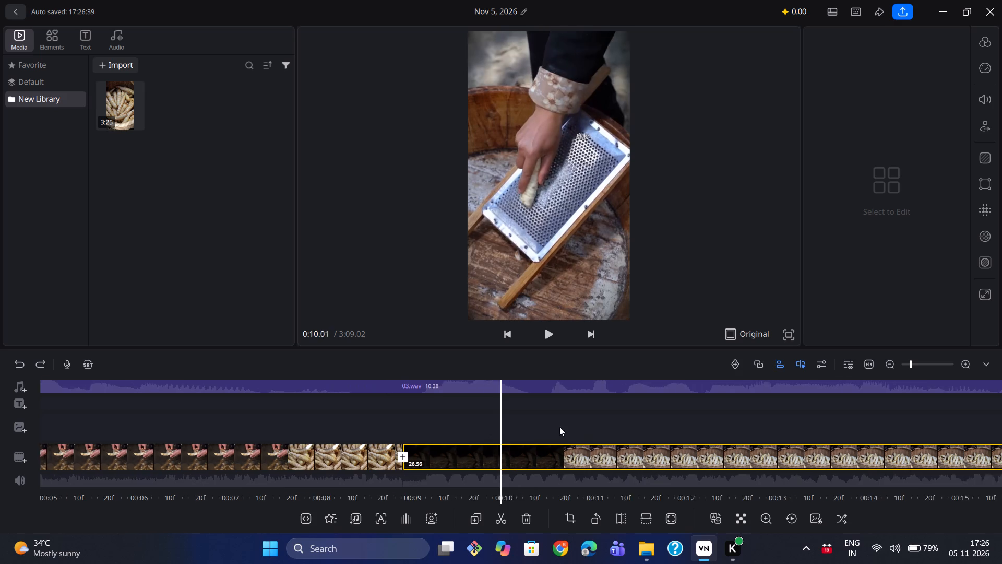
drag(559, 427, 561, 426)
key(space)
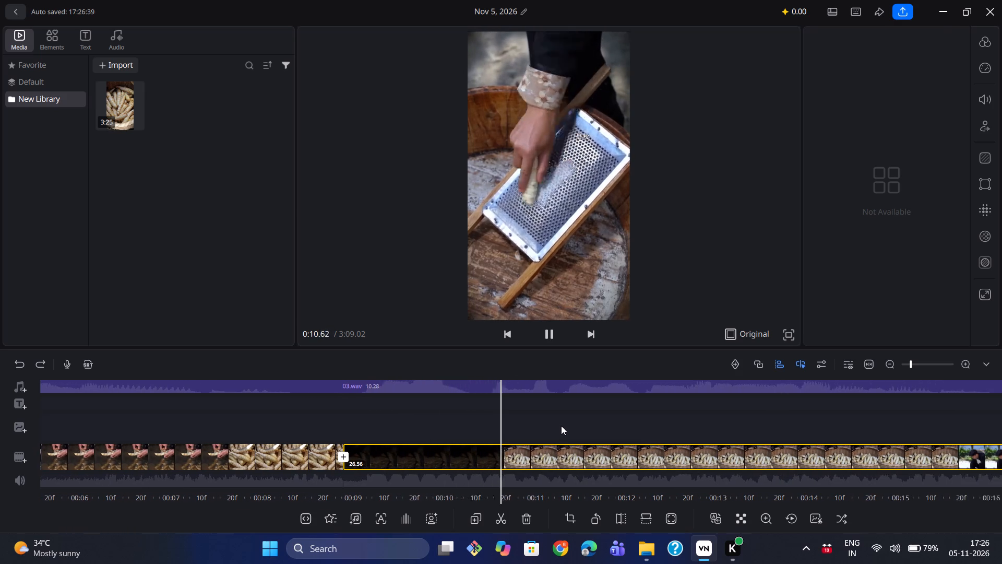
key(space)
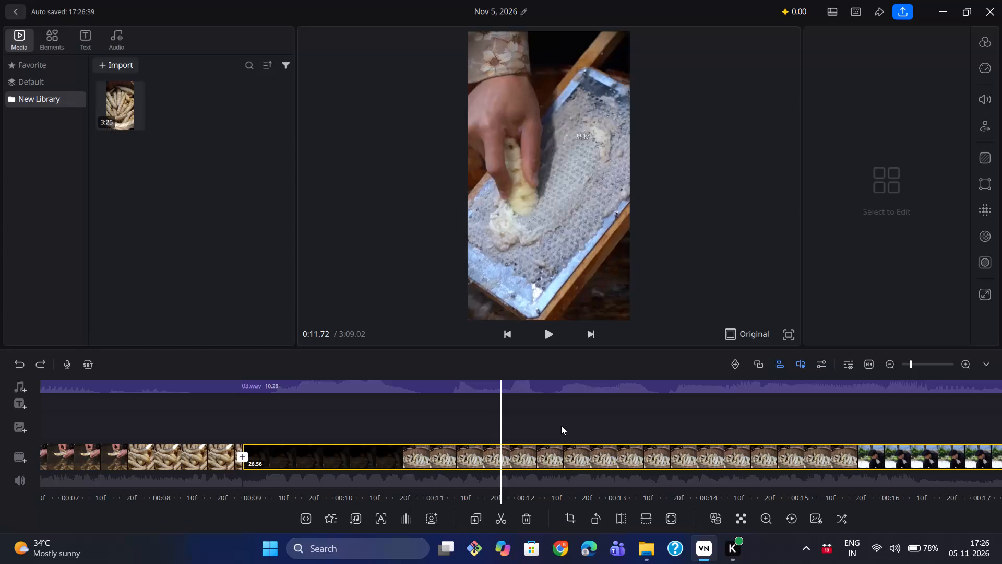
key(space)
key(space)
drag(441, 416, 472, 420)
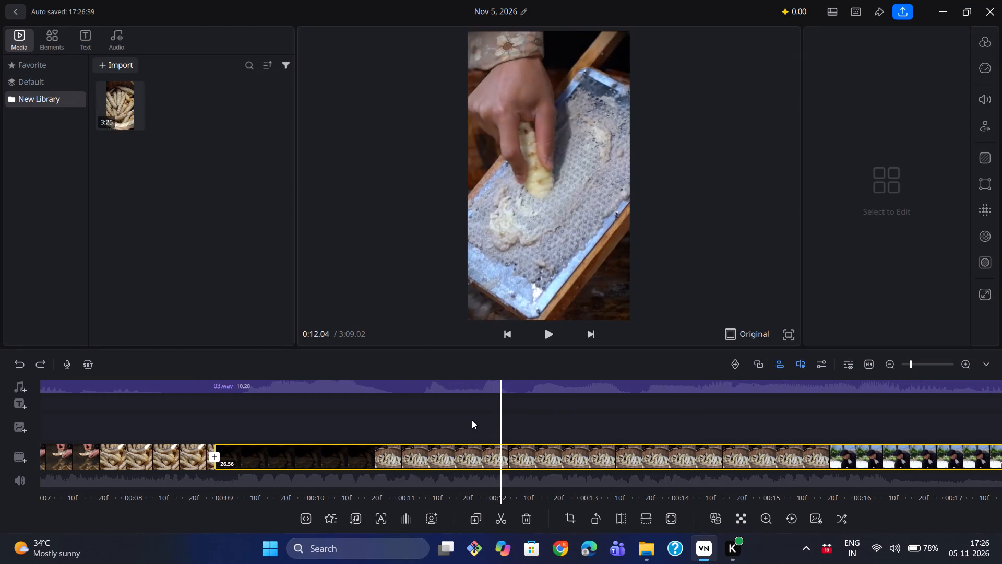
drag(472, 420, 500, 421)
click(502, 522)
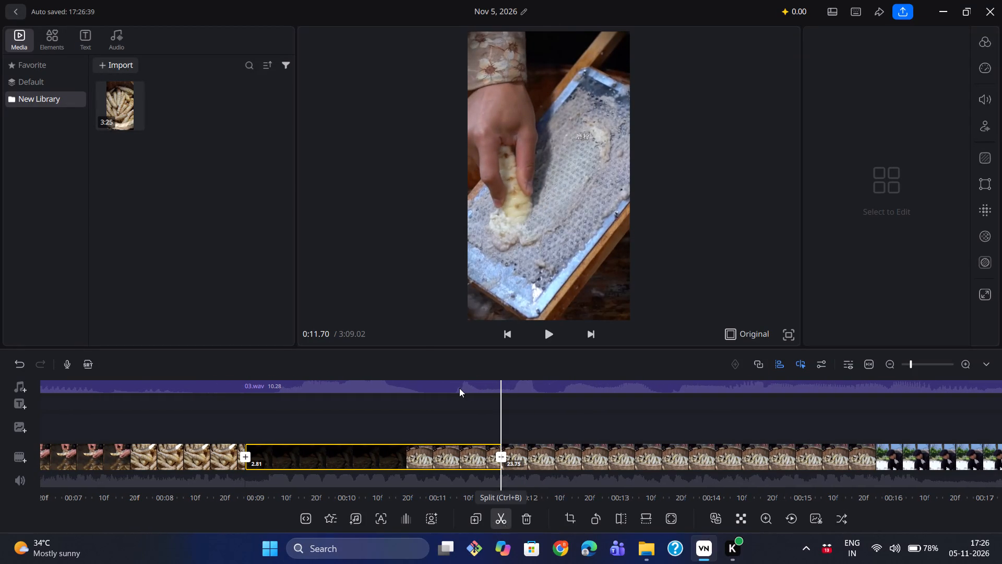
Split the footage at about 0:20.80, where the ladle stirs the tub, and delete the section between about 0:11.70 and that point.
click(250, 358)
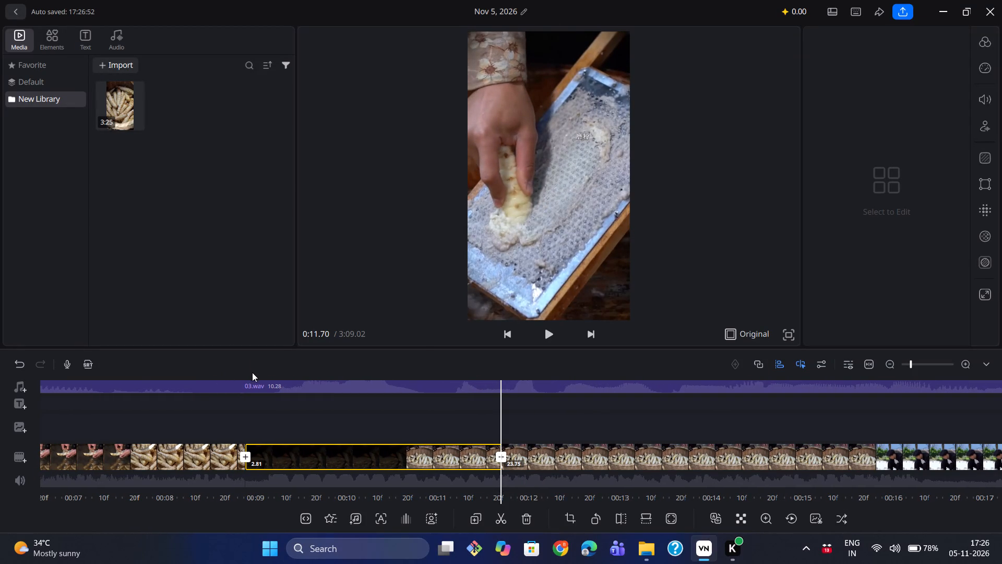
drag(252, 414, 508, 439)
key(space)
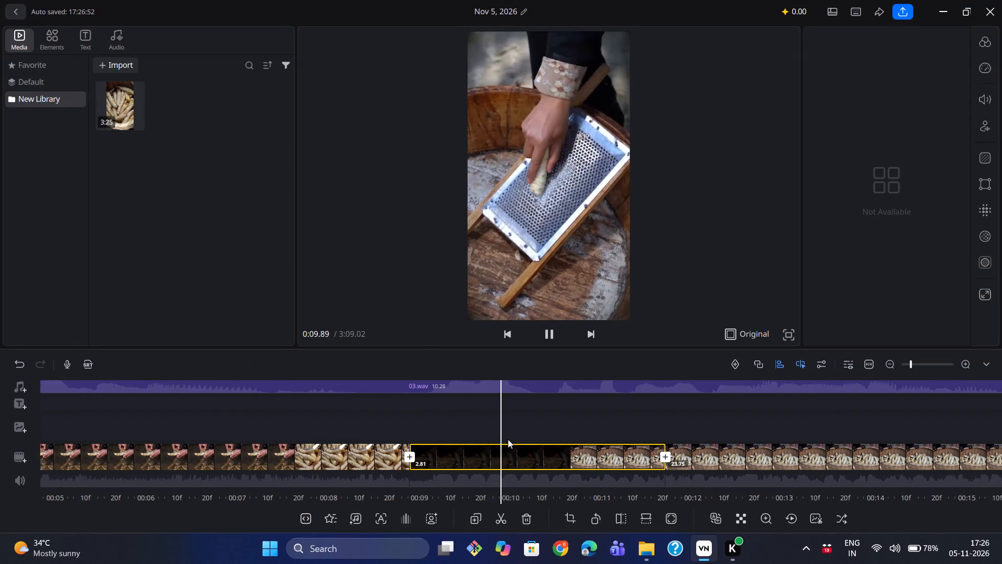
key(space)
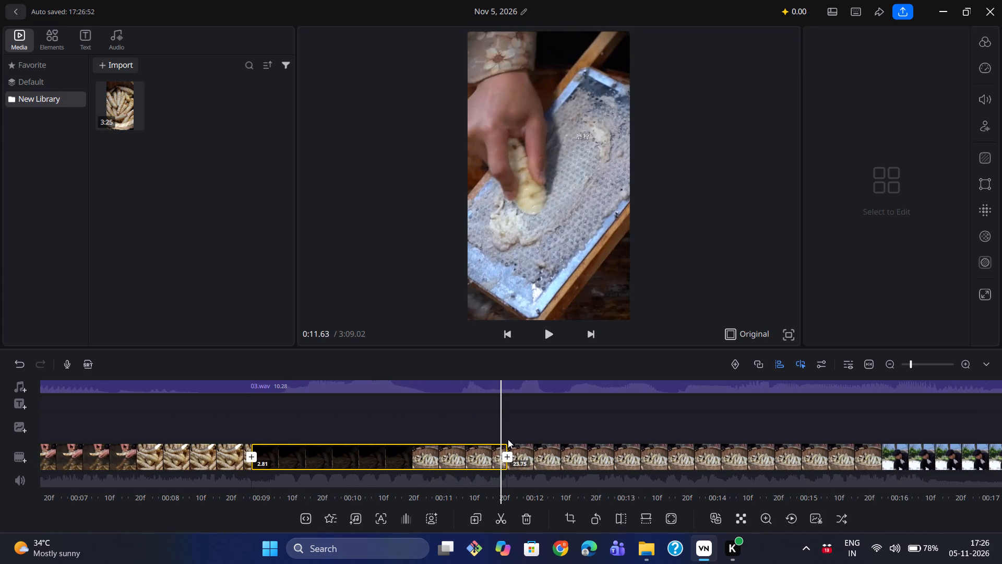
key(space)
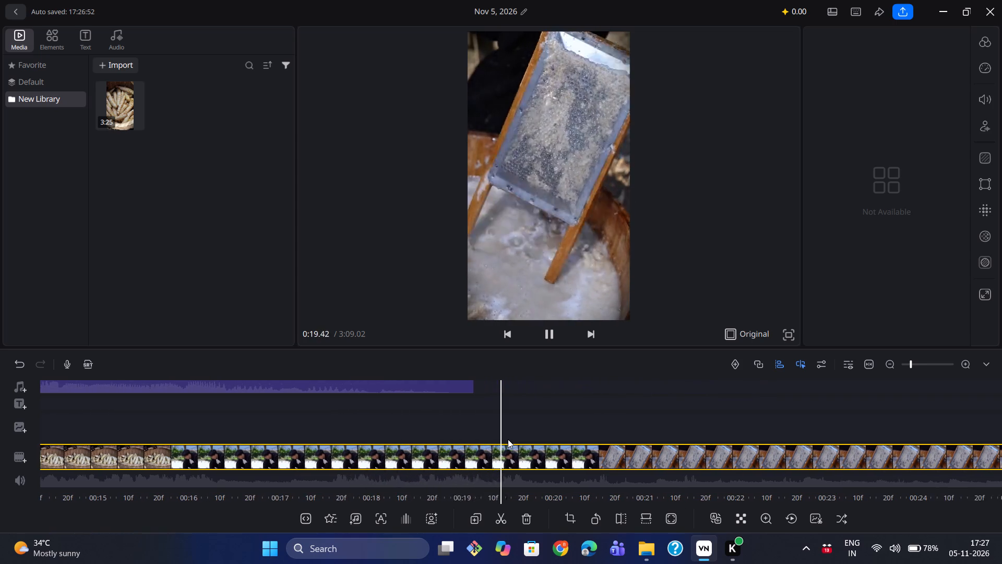
key(space)
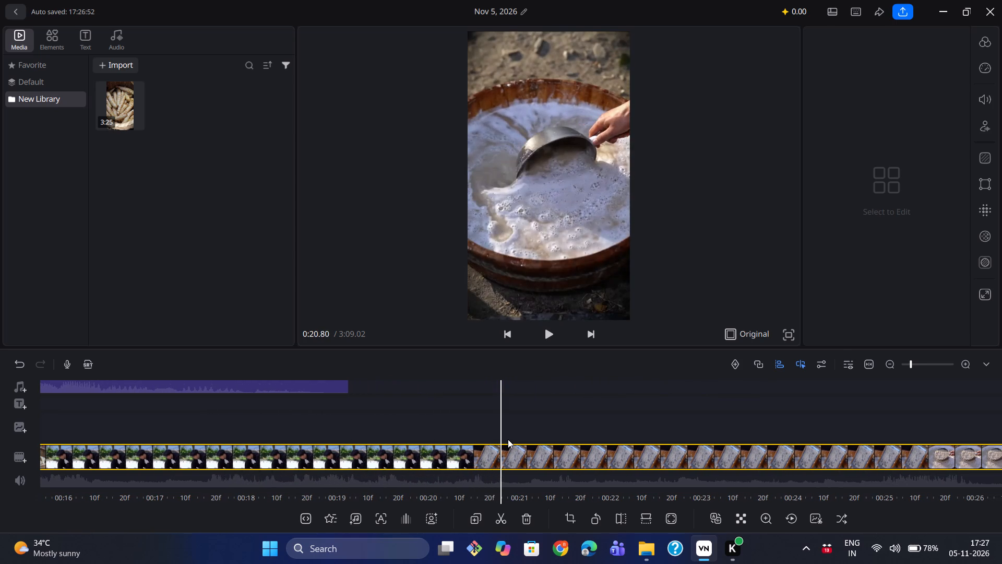
click(500, 515)
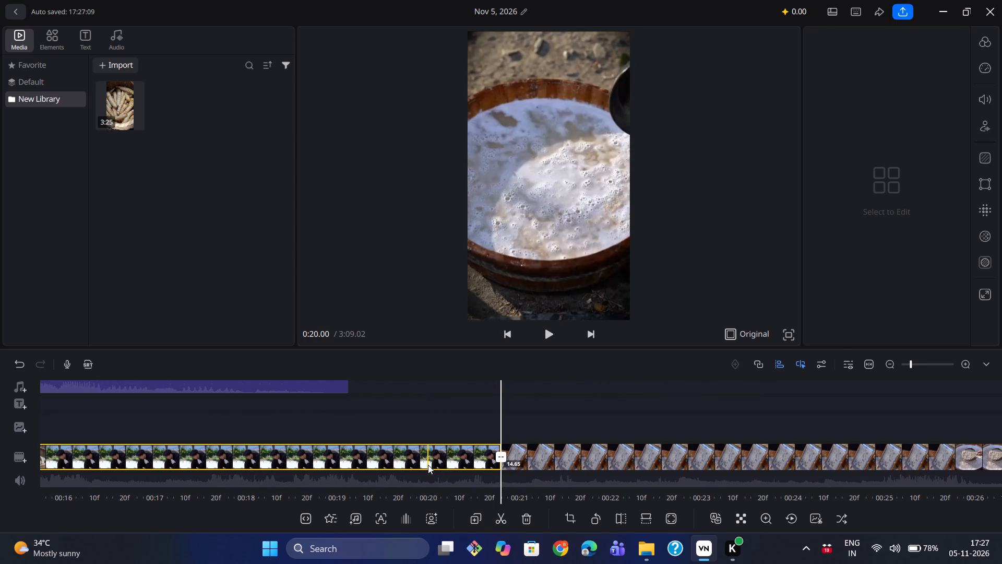
click(428, 465)
key(Delete)
Replay the joined footage from about 0:09 to 0:23, examining how the grating, ladle and dough-squeezing scenes match 03.wav.
key(space)
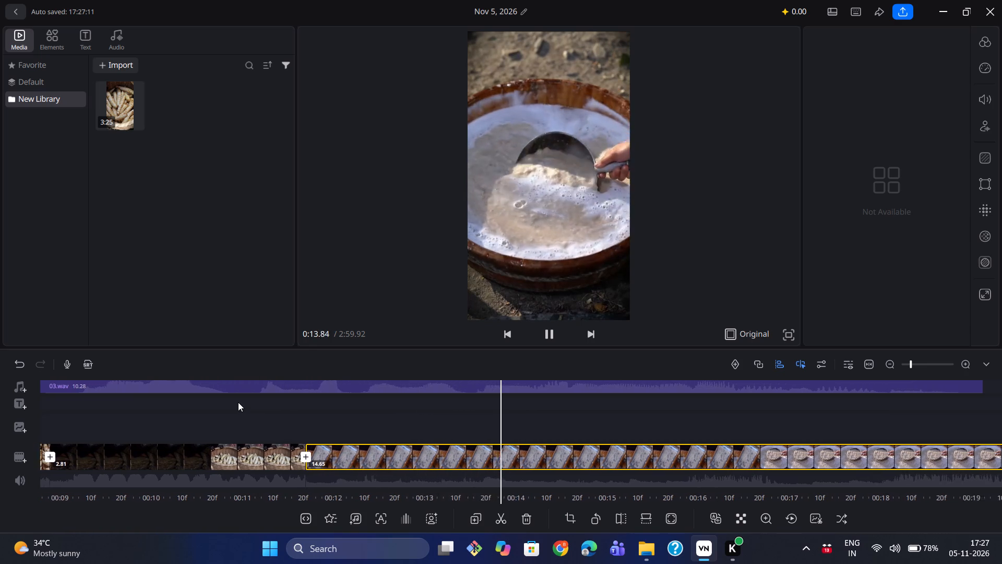
drag(238, 402, 702, 403)
click(609, 412)
key(space)
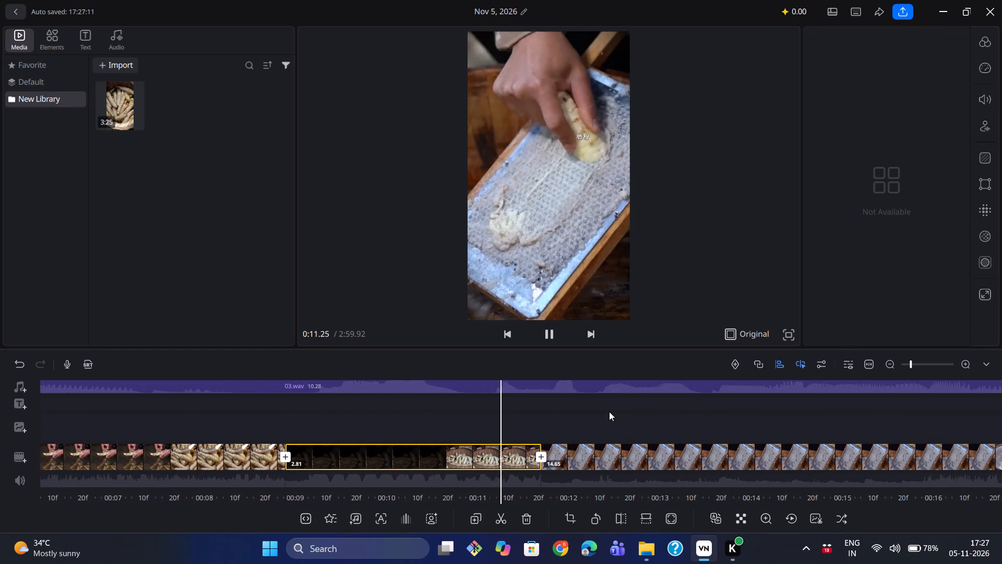
key(space)
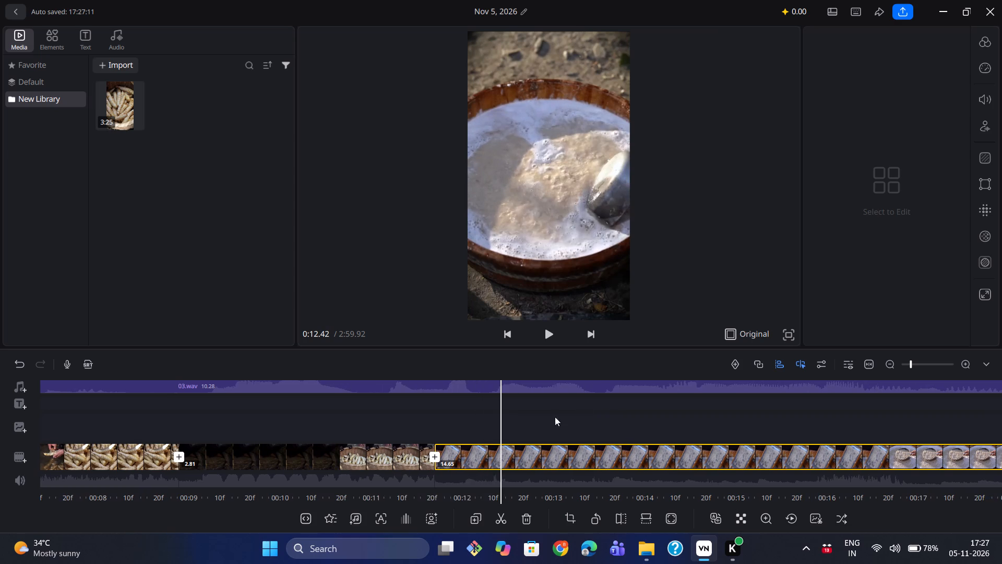
drag(414, 409, 666, 417)
key(space)
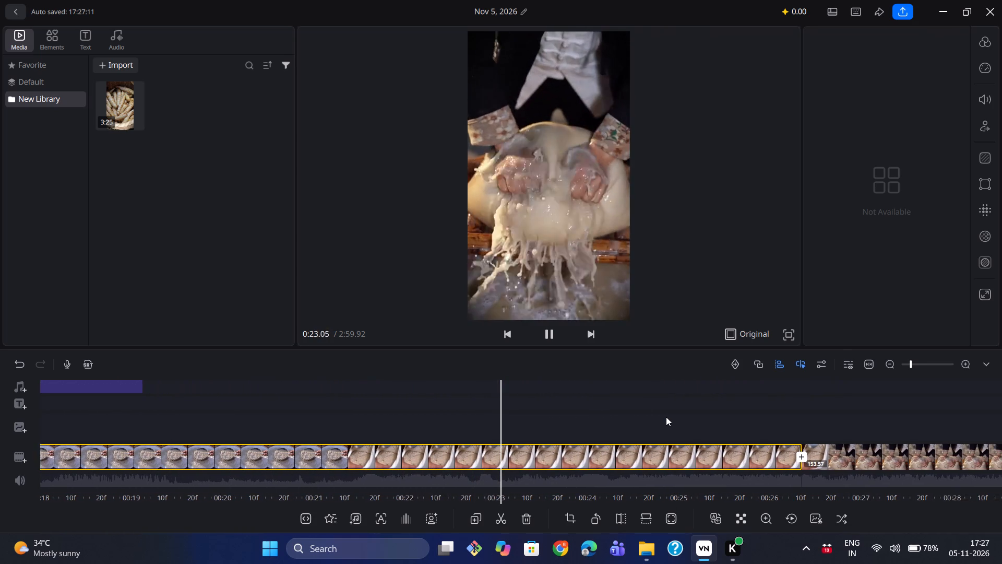
key(space)
Play the edit from the very beginning to about 0:12.8 with more of the timeline in view, examining how the audio follows the cuts.
drag(380, 427, 431, 414)
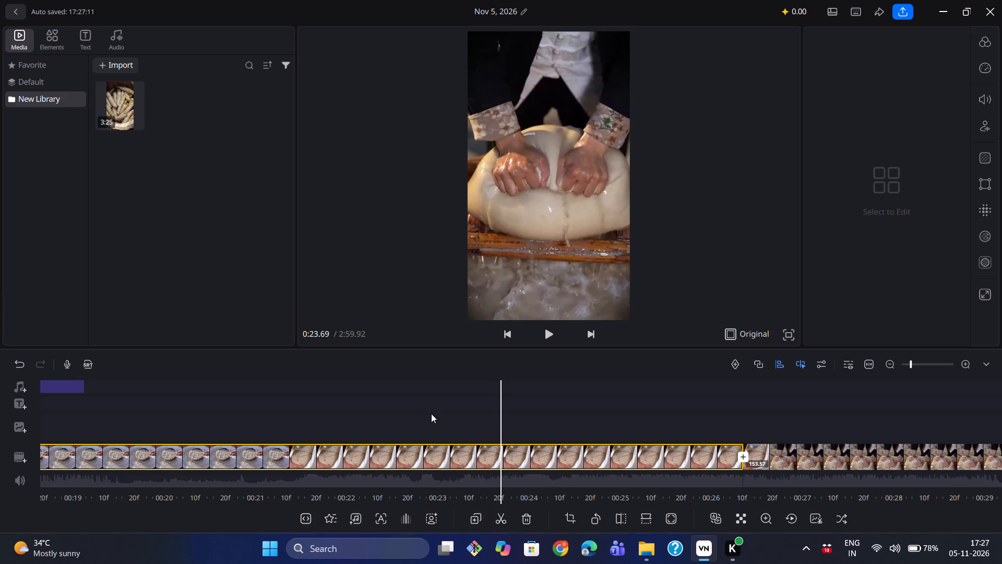
drag(431, 414, 996, 495)
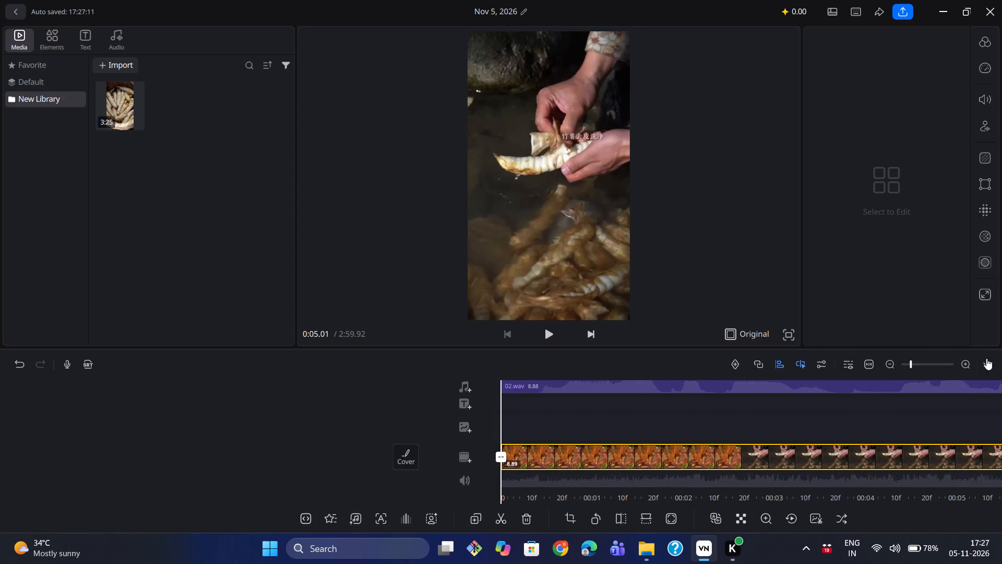
triple_click(886, 369)
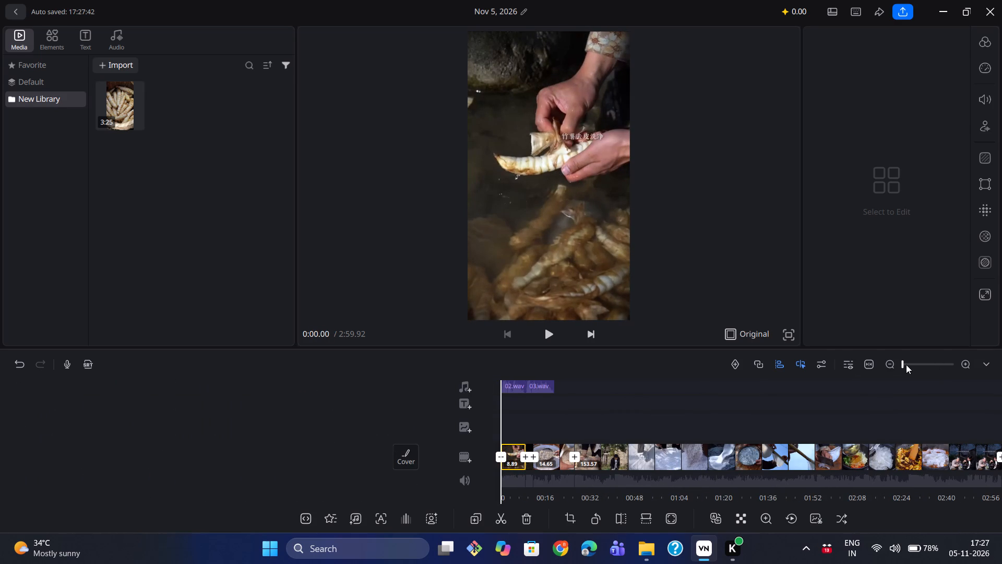
click(906, 365)
key(space)
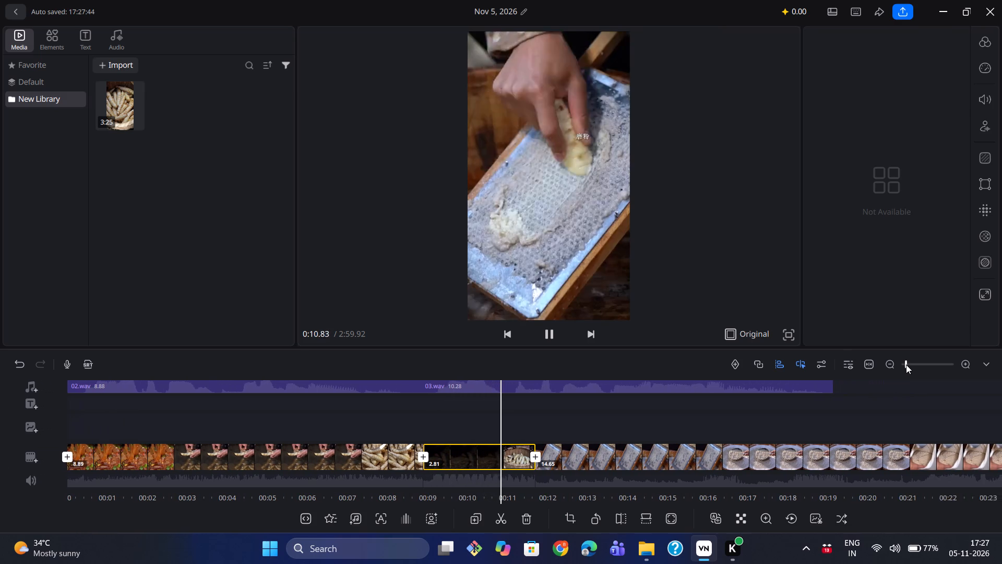
key(space)
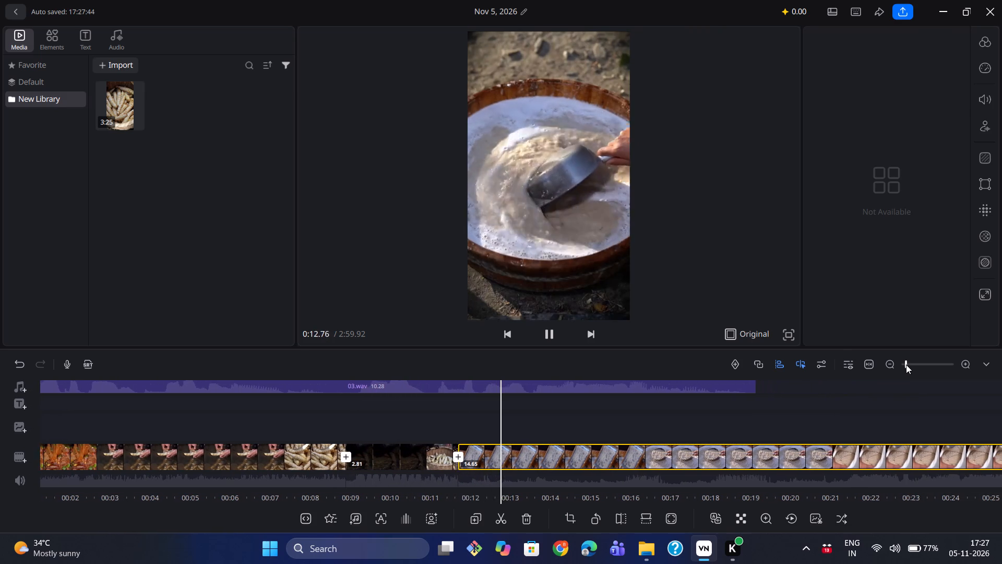
Delete 03.wav from the audio track.
click(575, 382)
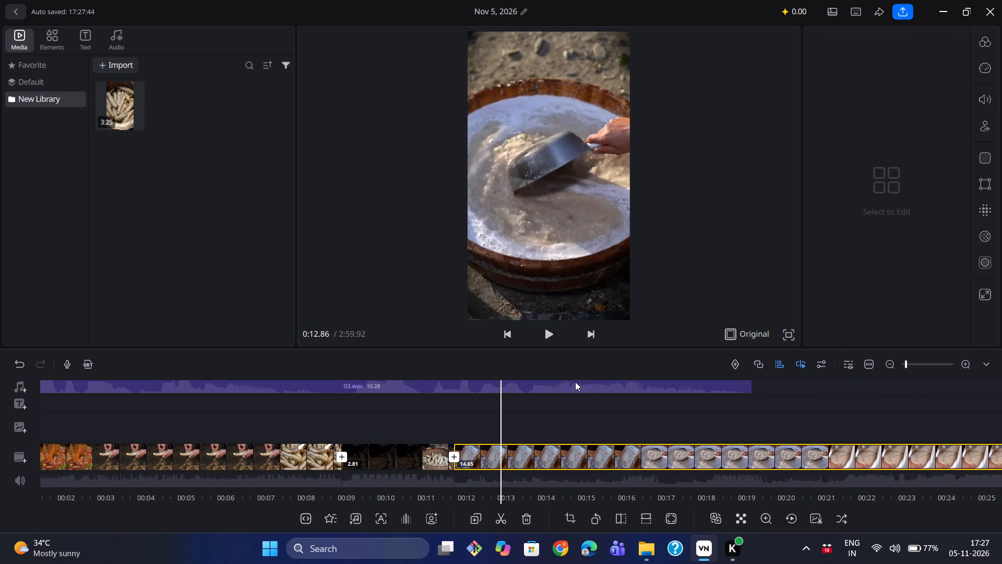
key(Delete)
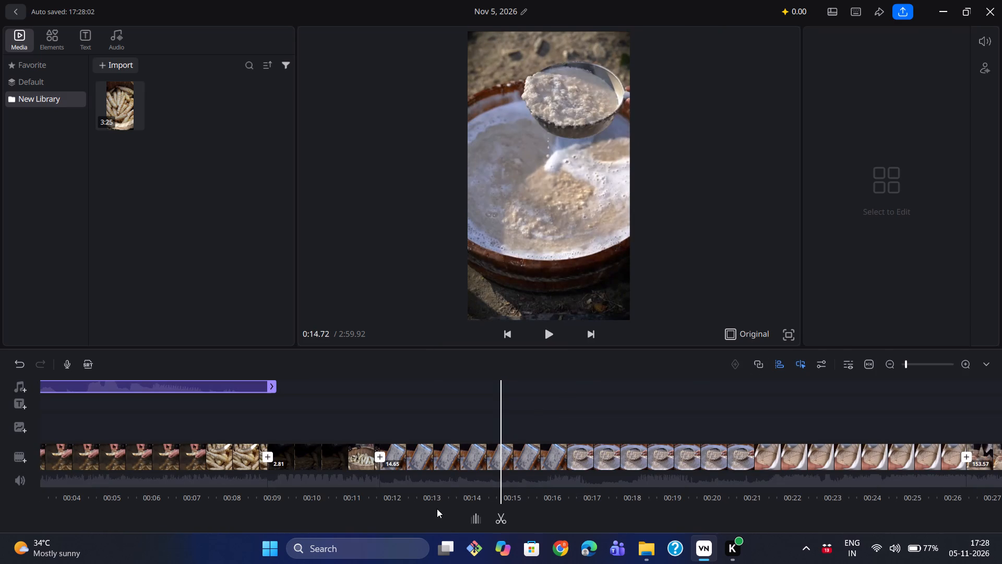
Switch to the Downloads folder and listen to audio file 03 in Media Player, then close the player.
click(650, 549)
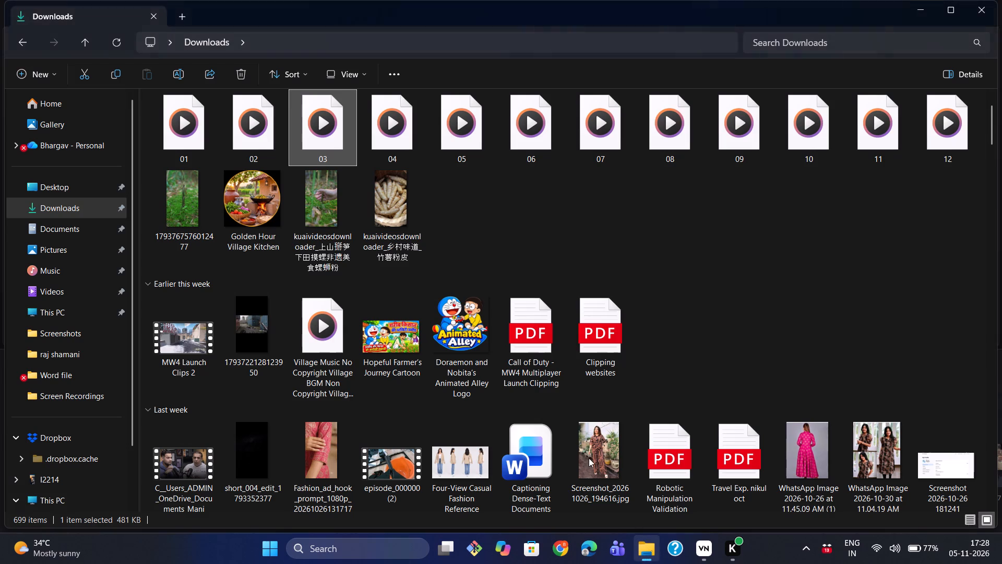
double_click(325, 145)
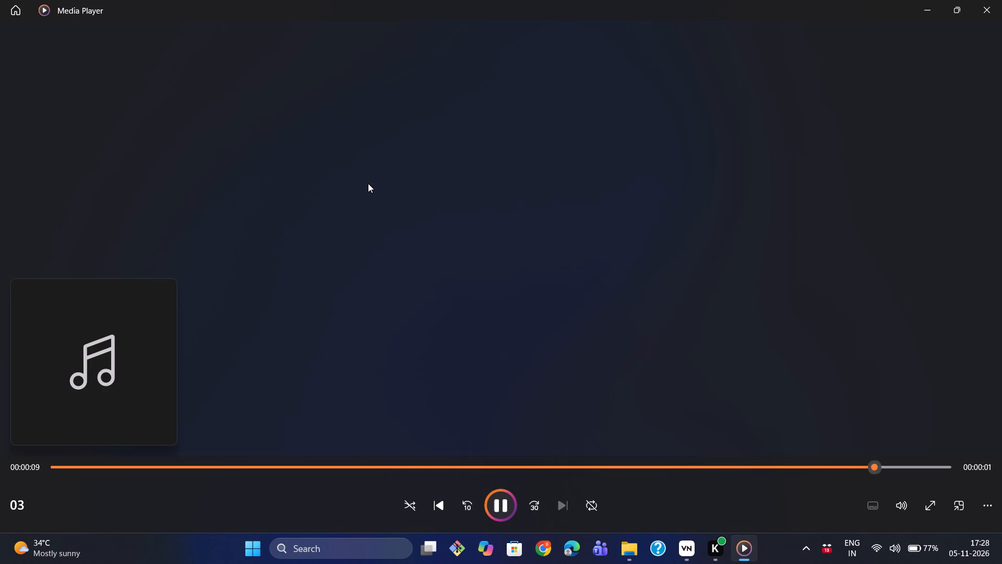
key(space)
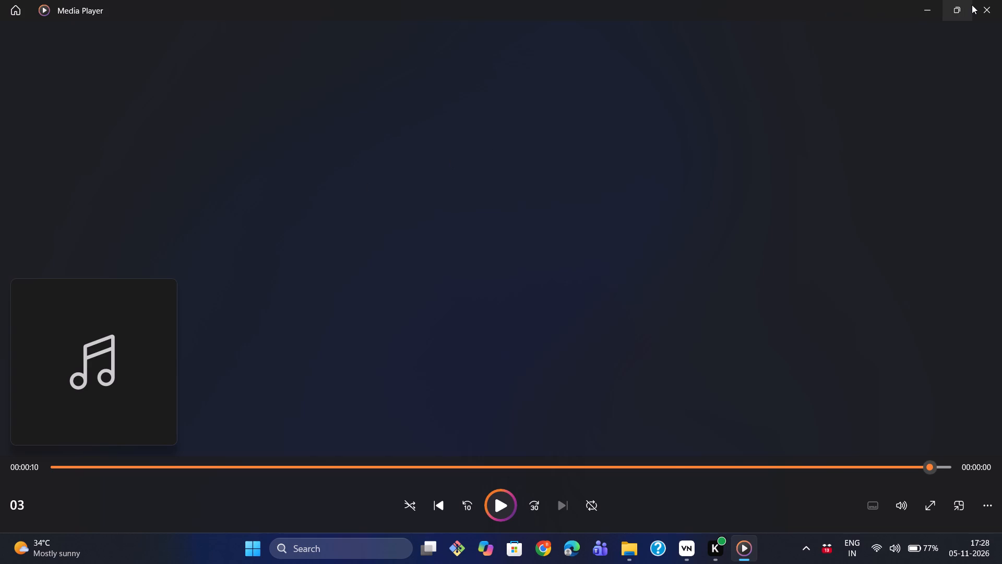
click(973, 5)
Add audio file 03 from Downloads directly after 02.wav on the audio track and play it over the grating and ladle scenes.
drag(319, 120, 341, 332)
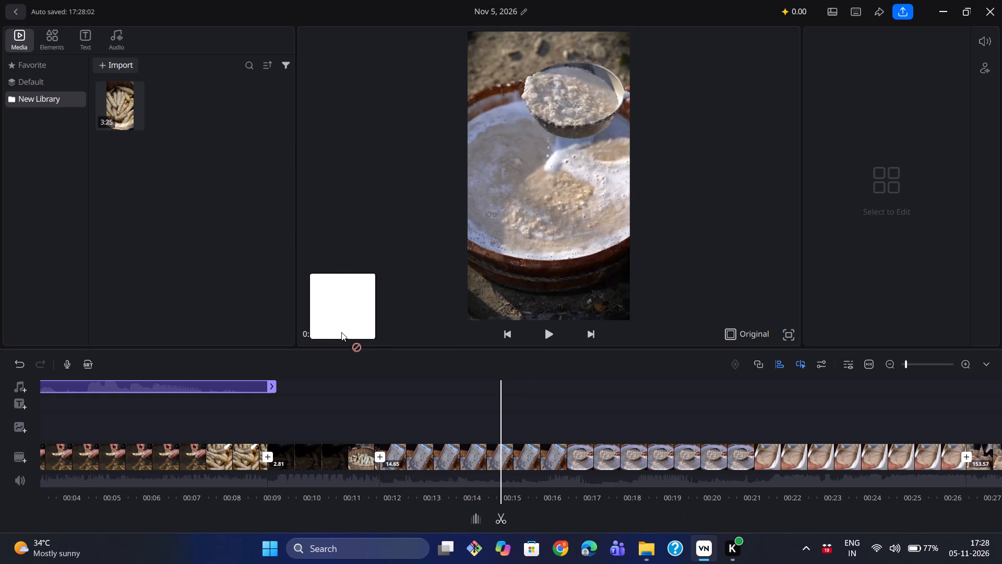
drag(341, 332, 343, 392)
drag(369, 390, 363, 389)
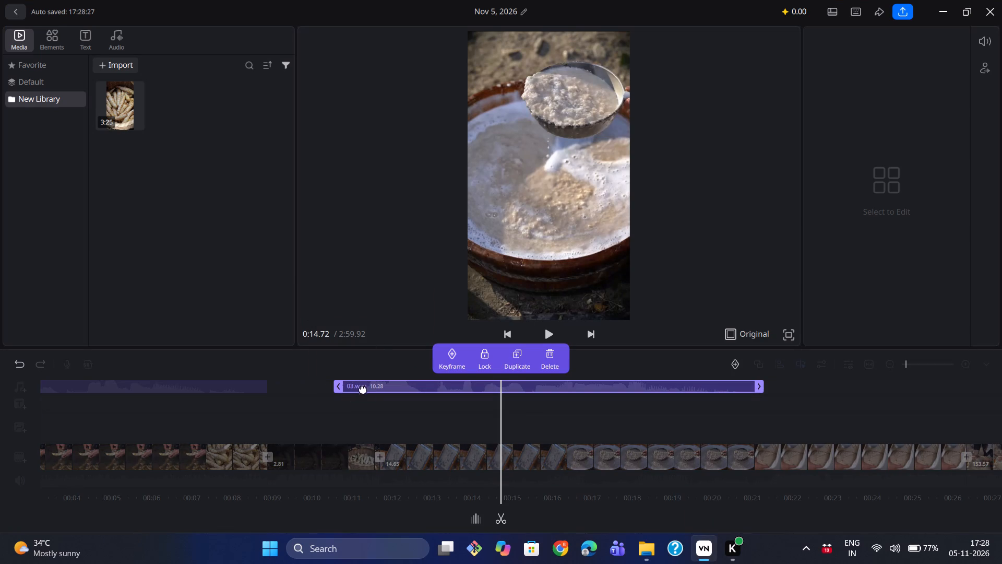
drag(363, 389, 291, 393)
click(255, 400)
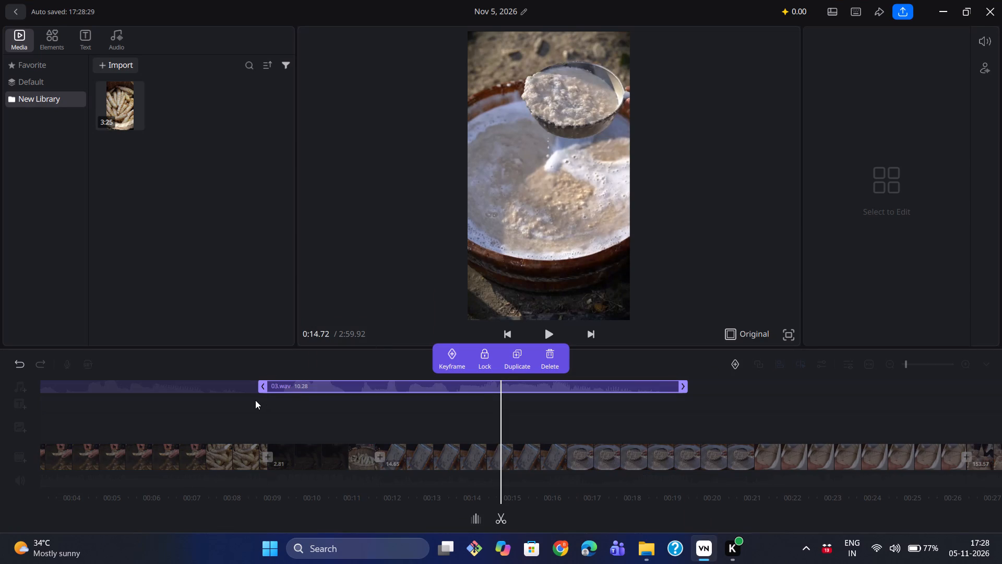
scroll(255, 400, right, 4)
key(space)
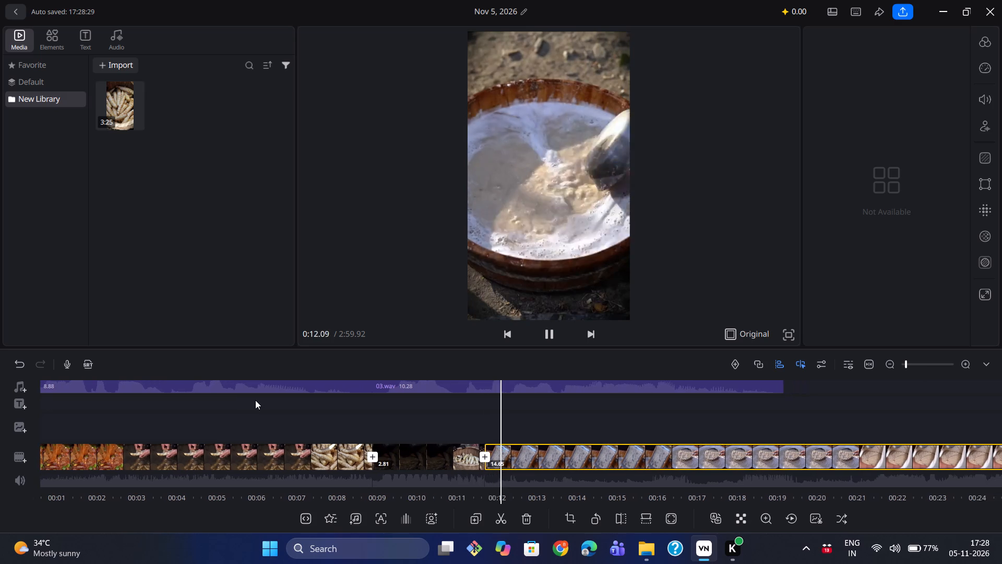
key(space)
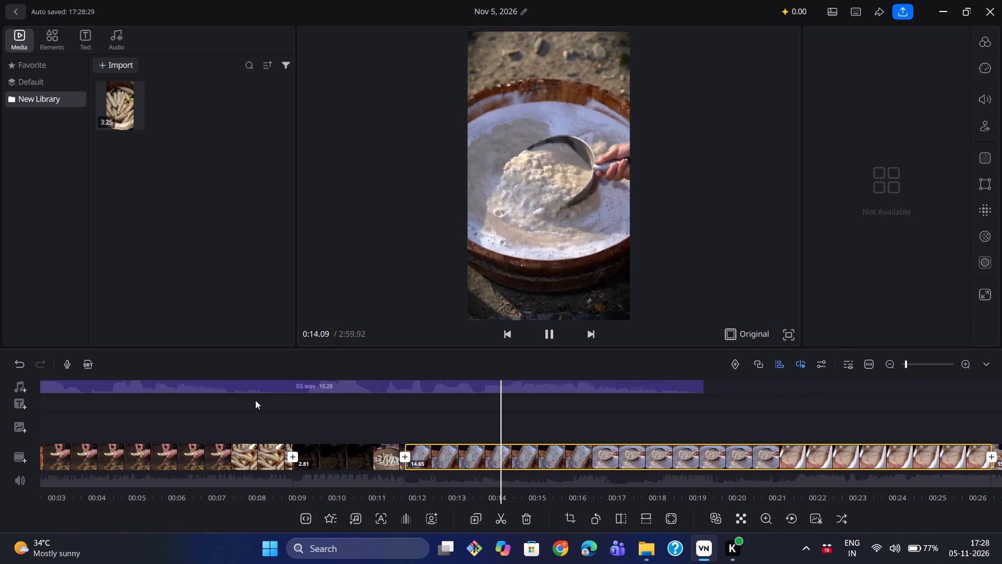
Nudge 03.wav slightly later, leaving a small gap after 02.wav, and replay the passage up to the ladle scene.
click(314, 388)
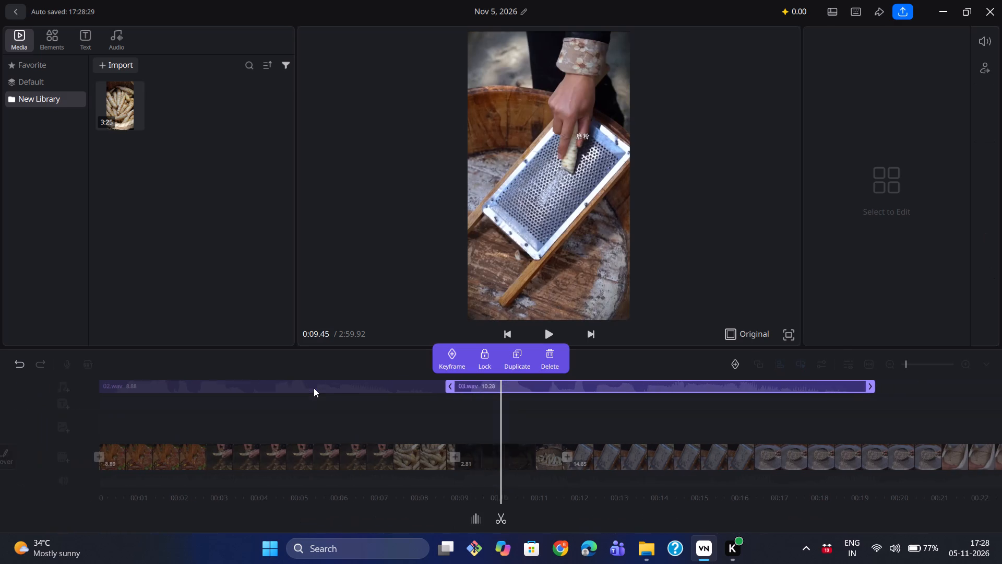
click(399, 416)
drag(417, 416, 453, 421)
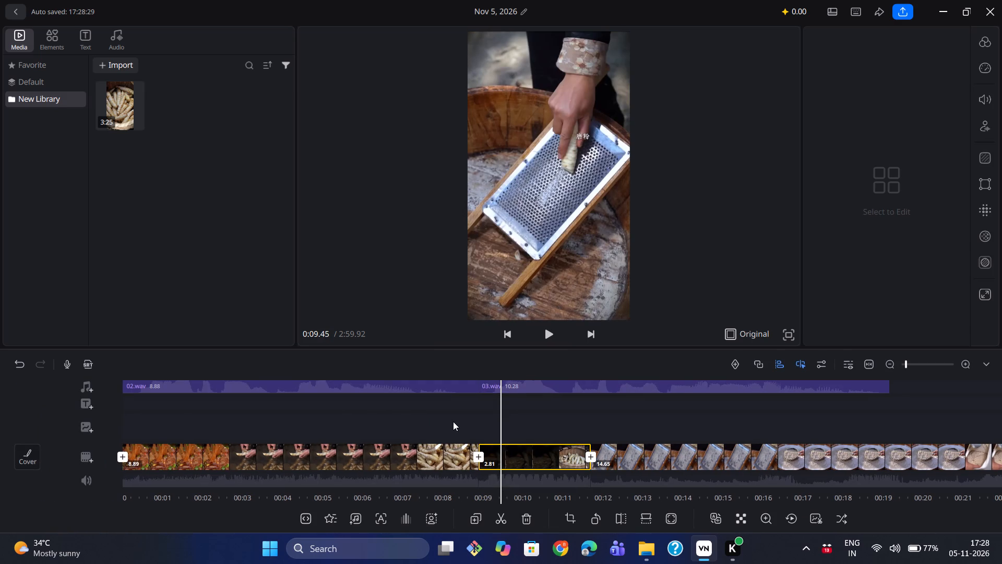
drag(453, 421, 455, 422)
drag(539, 386, 548, 387)
click(548, 387)
drag(511, 389, 517, 389)
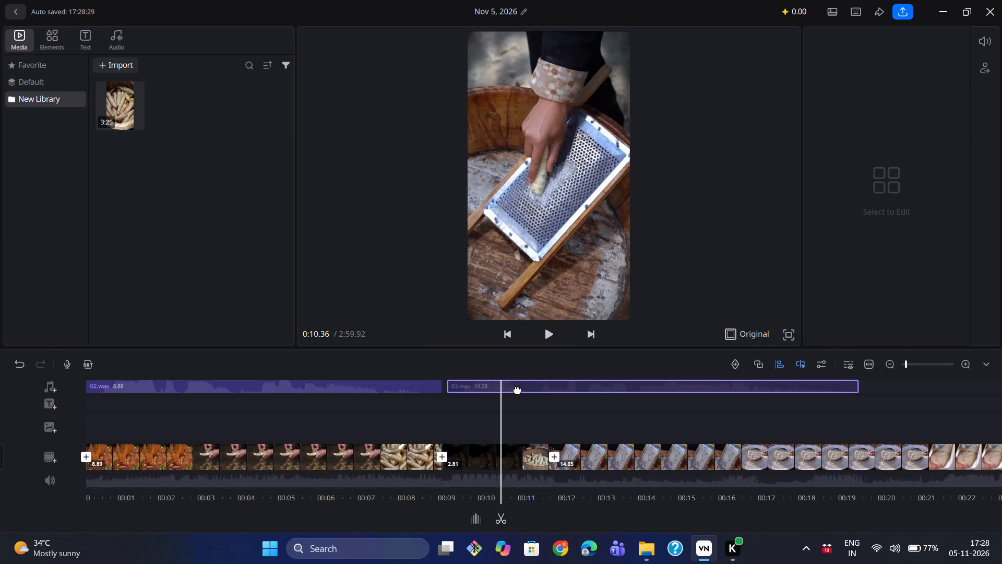
drag(400, 415, 543, 435)
key(space)
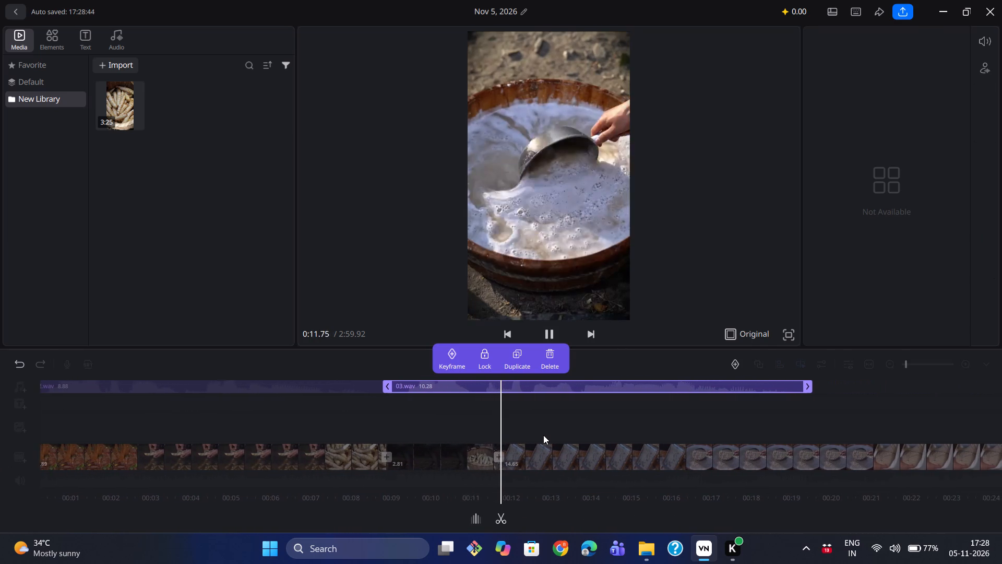
Undo the recent footage cuts and audio changes, back to before the sliver after the 8.89 s clip was deleted.
key(space)
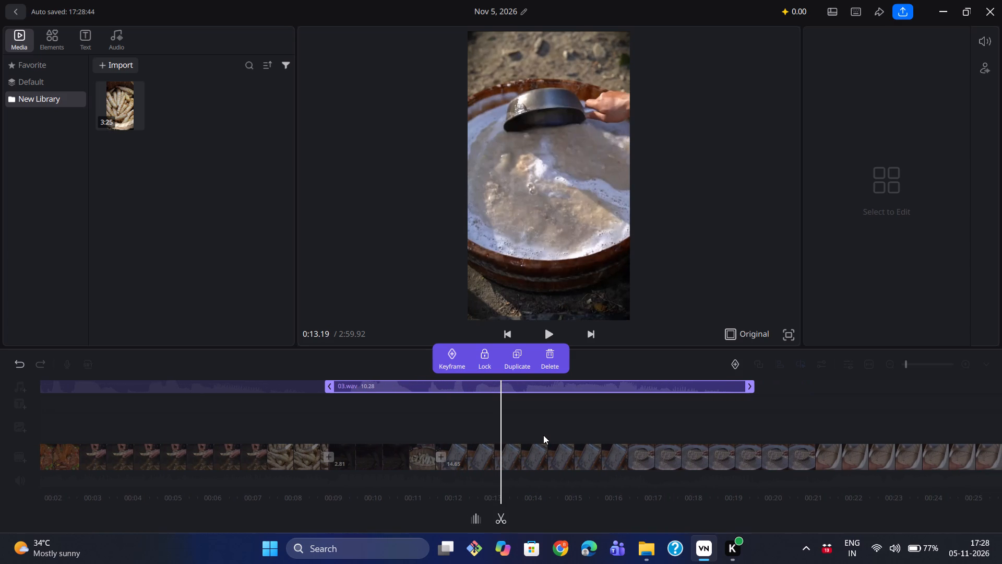
click(412, 471)
click(402, 461)
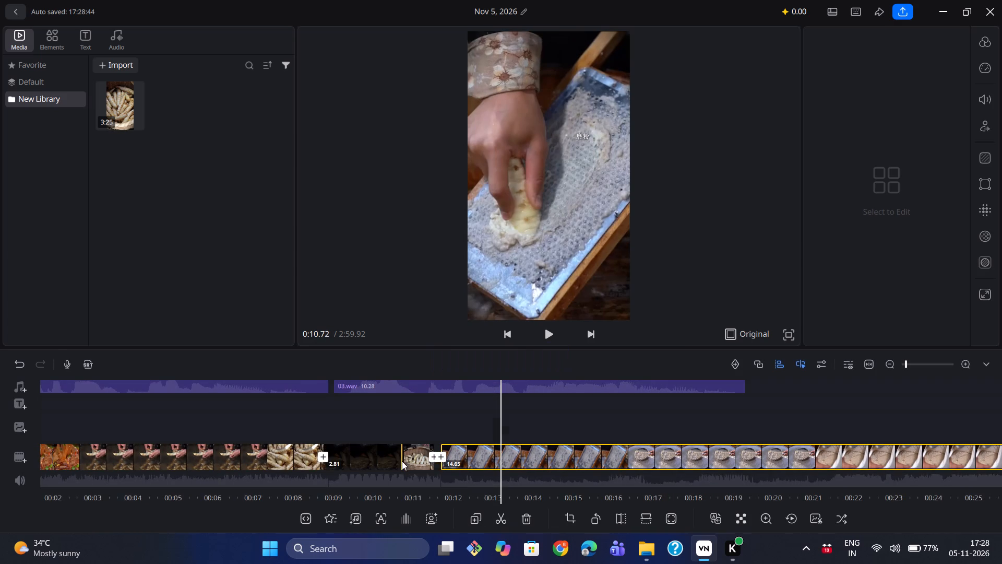
click(423, 421)
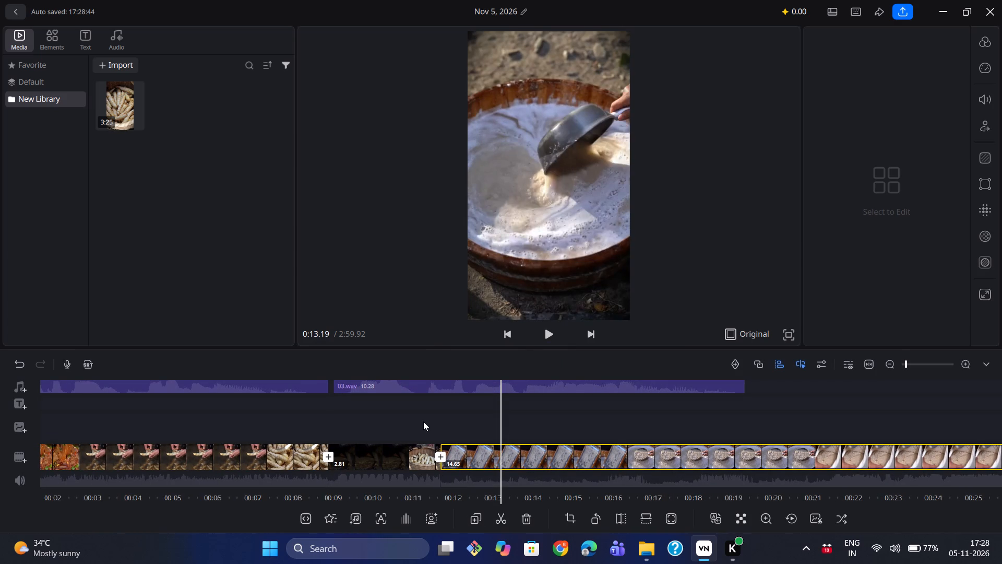
key(ctrl+z)
key(ctrl+z)
key(ctrl+z)
key(ctrl+z)
key(ctrl+z)
key(ctrl+z)
key(ctrl+z)
key(ctrl+z)
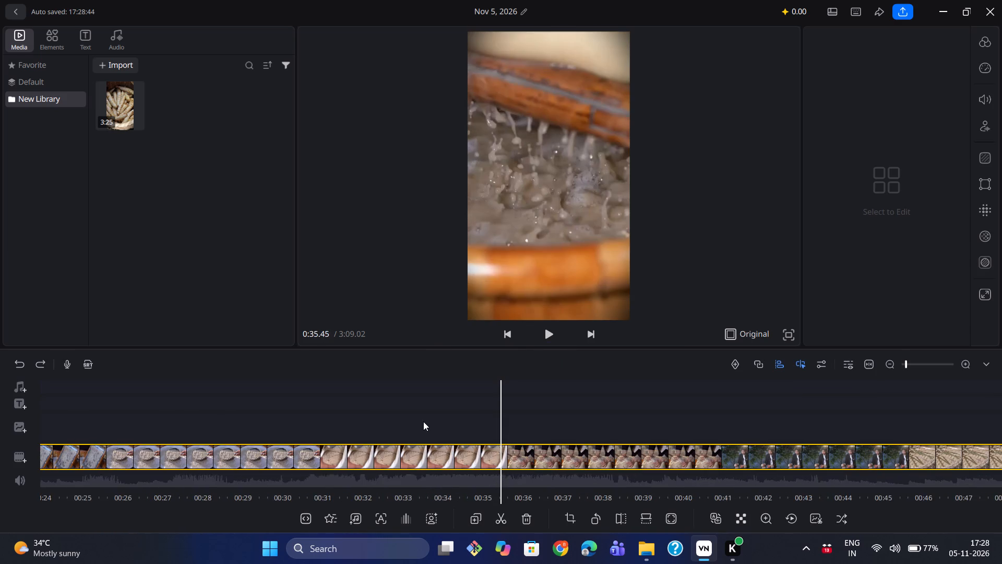
key(ctrl+z)
key(ctrl+z)
key(ctrl+z)
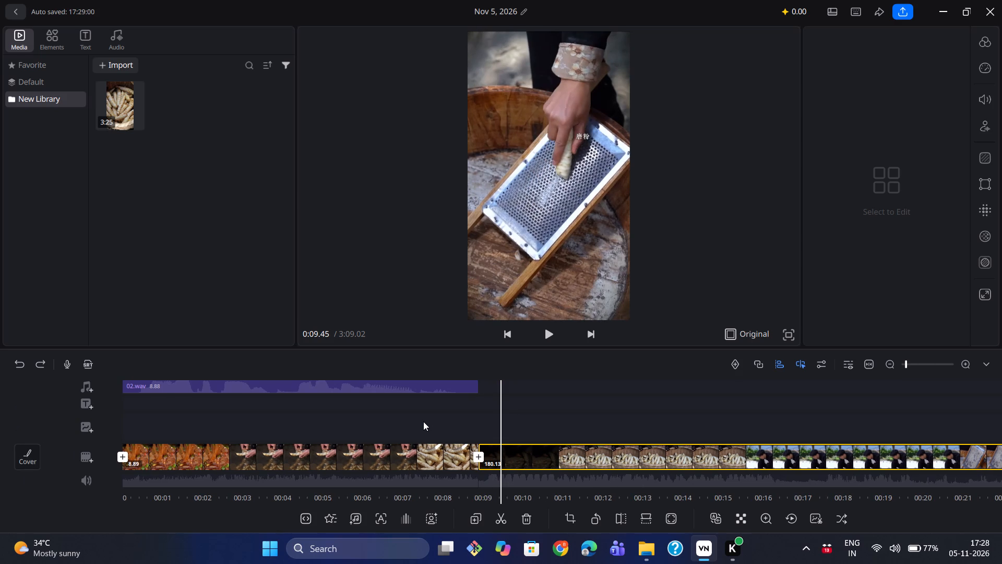
key(ctrl+z)
key(ctrl+z)
key(ctrl+z)
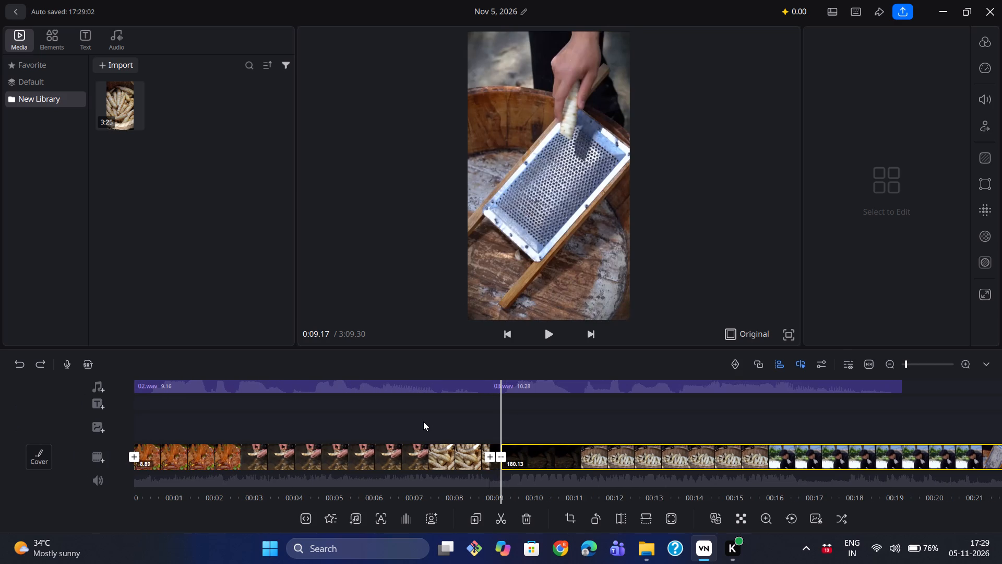
key(ctrl+z)
key(ctrl+z)
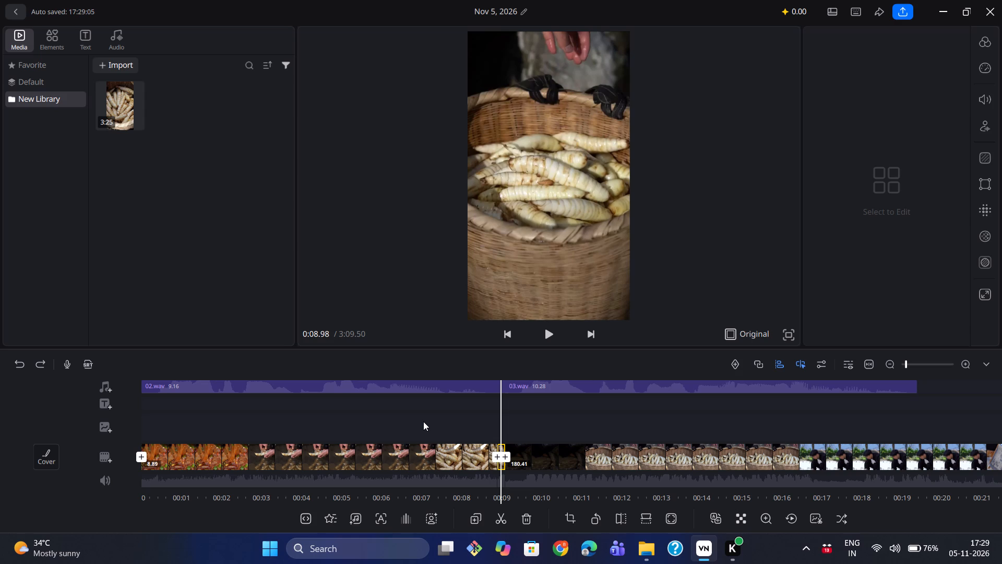
Play the start of the grating scene and move 03.wav later, leaving a gap of about 0.7 s after 02.wav.
key(space)
key(space)
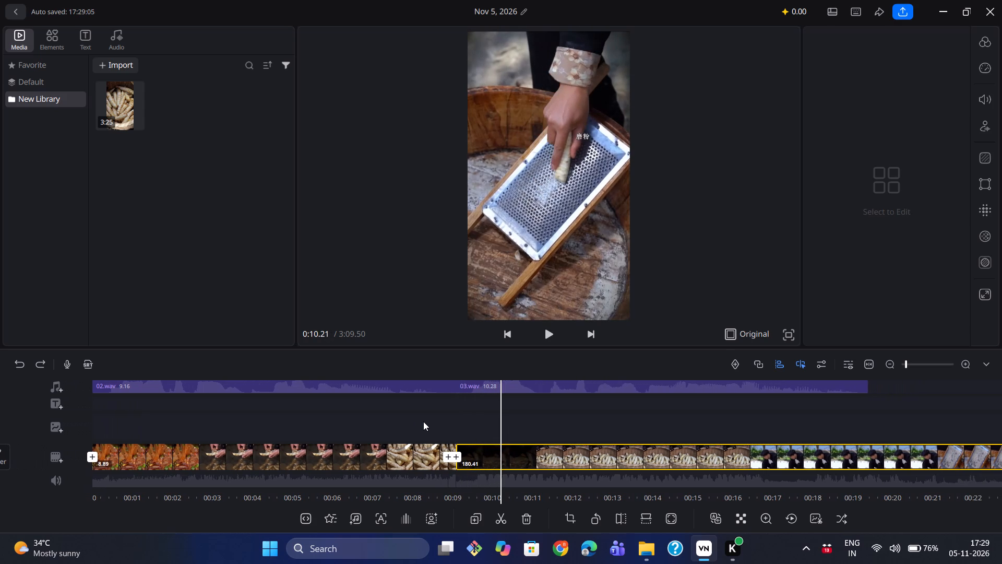
drag(442, 420, 455, 421)
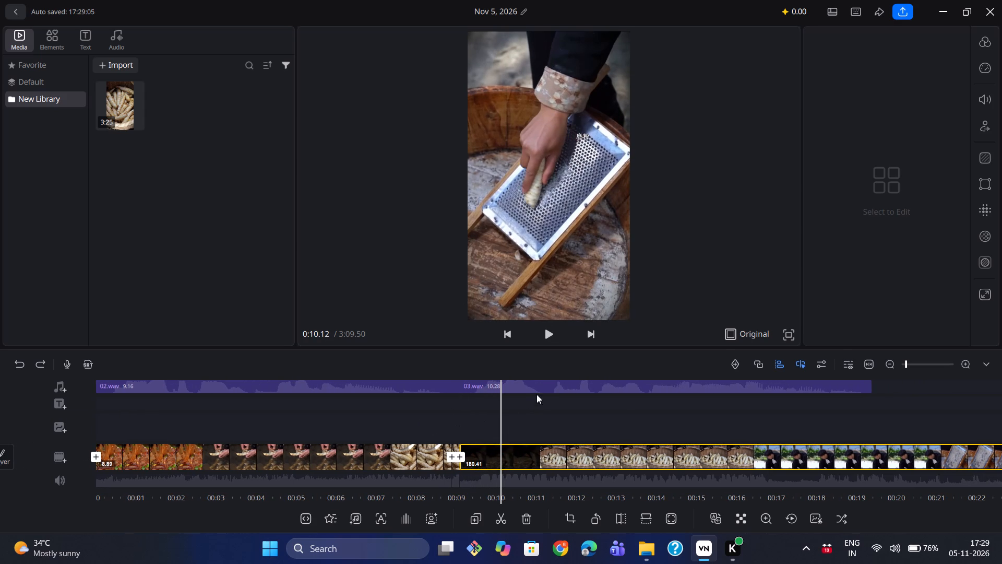
click(538, 390)
drag(522, 388, 553, 388)
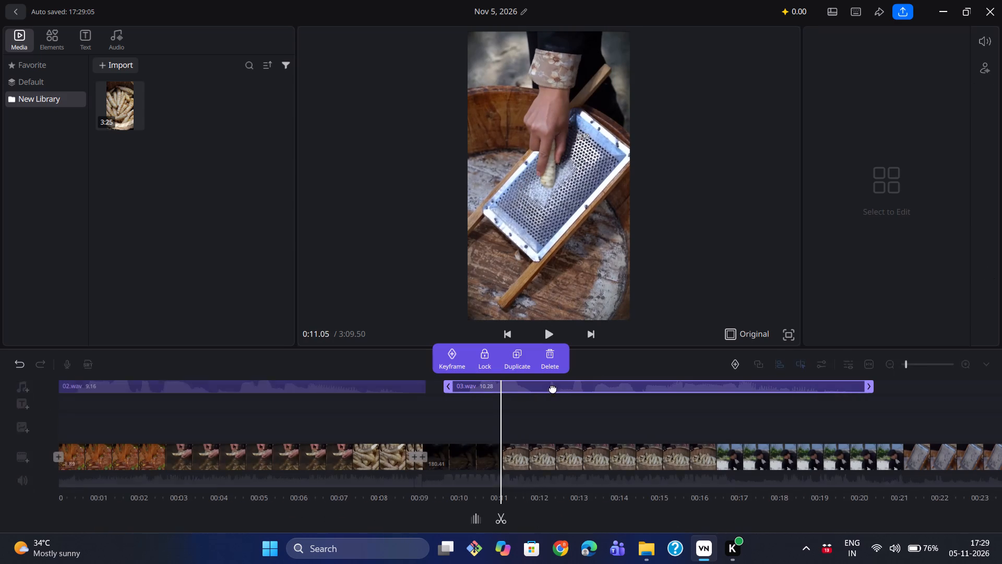
Delete the roughly 0.2 s sliver after the 8.89 s clip and play across the join.
click(418, 444)
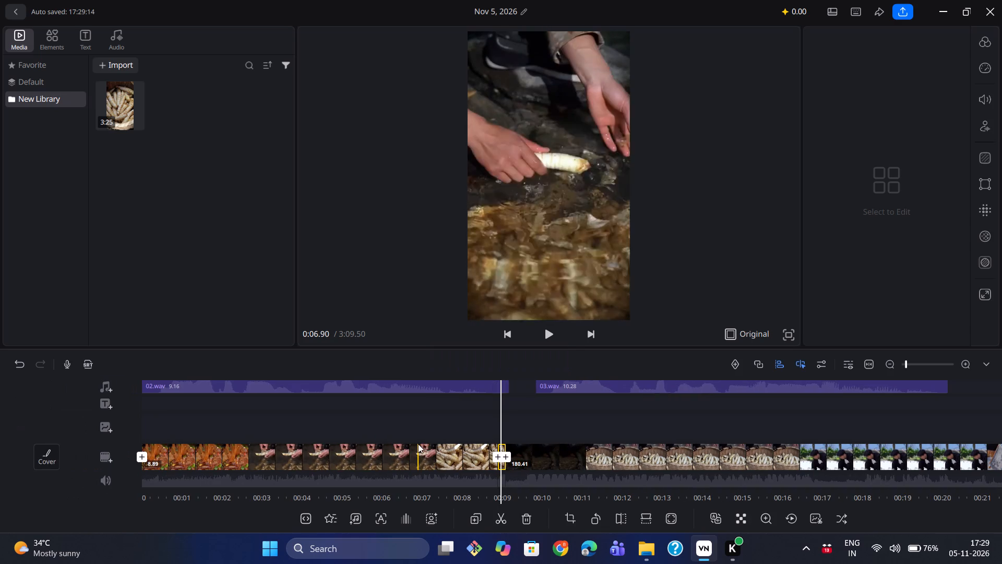
key(Delete)
key(space)
key(space)
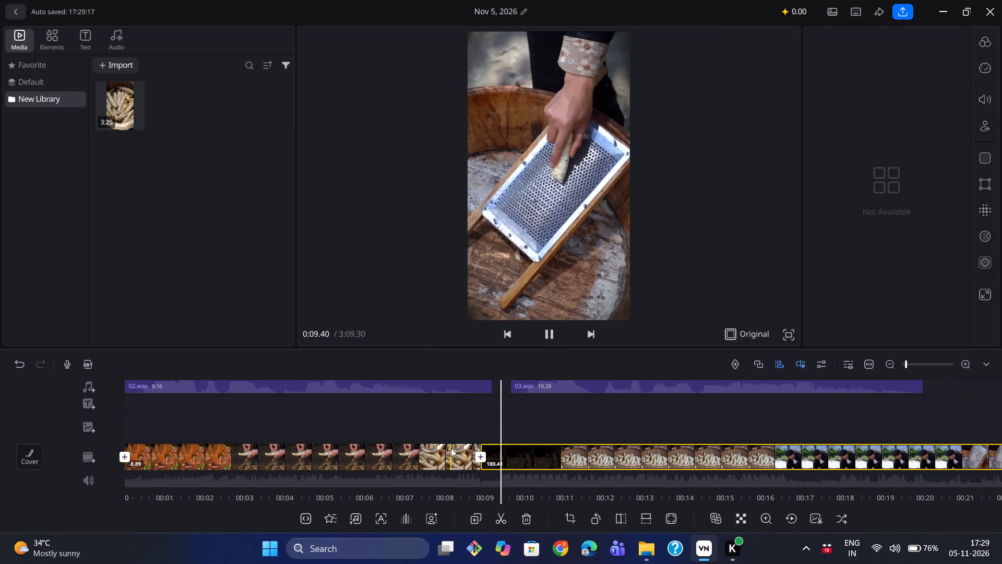
key(space)
key(space)
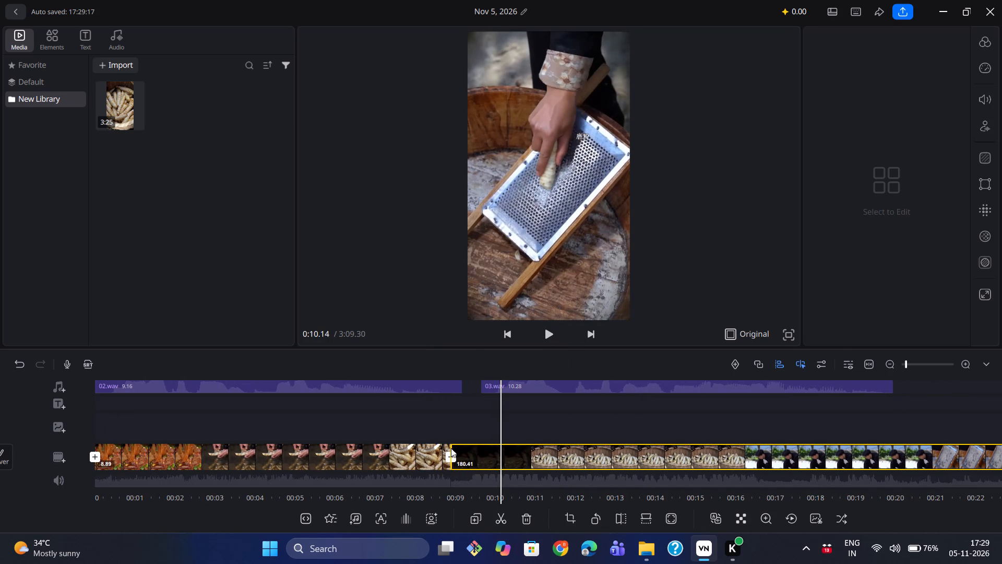
Split the footage at 0:09.47 and delete the roughly 0.6 s basket piece between the 8.89 s clip and the cut.
drag(390, 408, 469, 416)
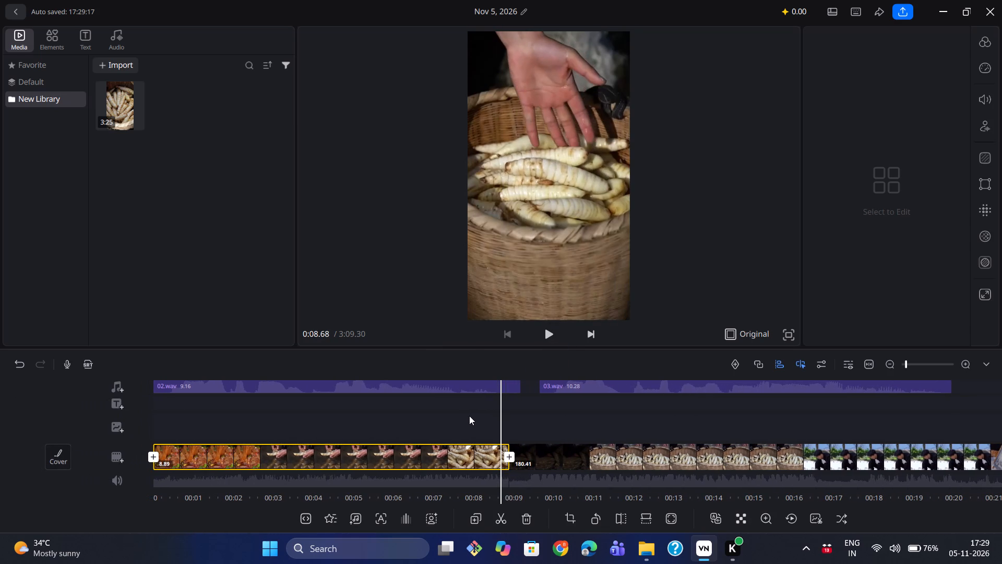
key(space)
key(space)
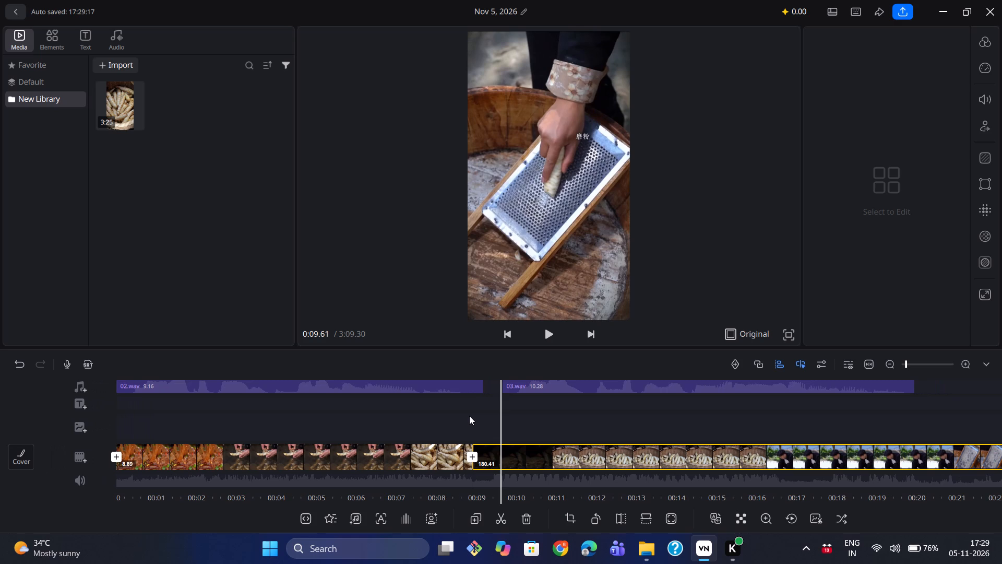
drag(479, 420, 493, 421)
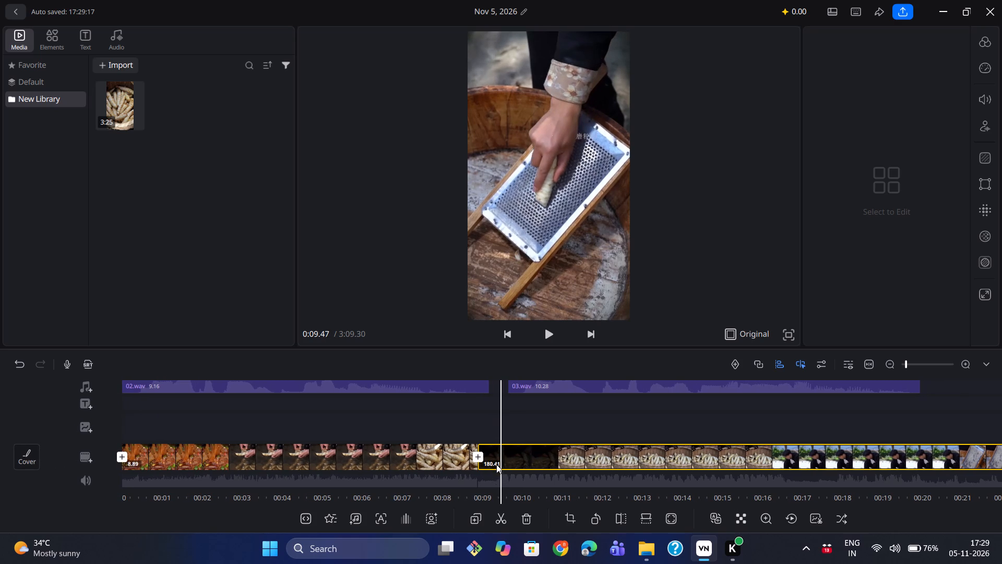
click(494, 523)
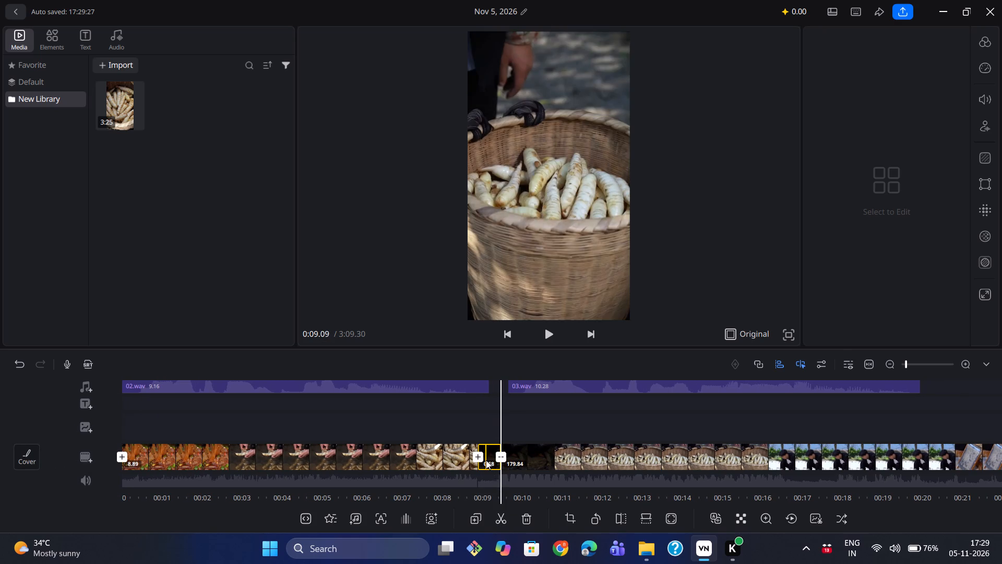
key(Delete)
Replay and scrub the grating scenes against the opening of 03.wav to judge where the footage should be cut.
key(space)
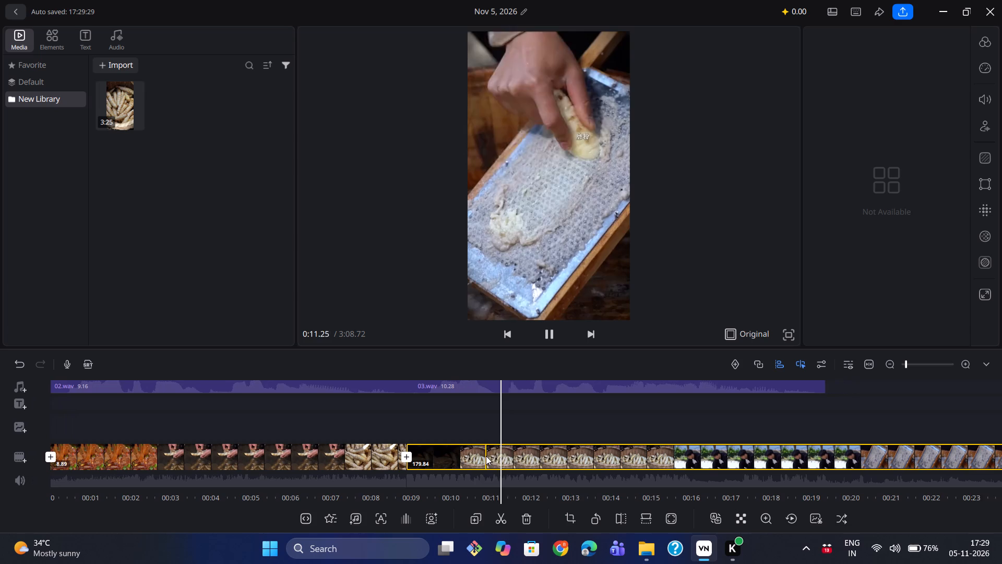
key(space)
key(space)
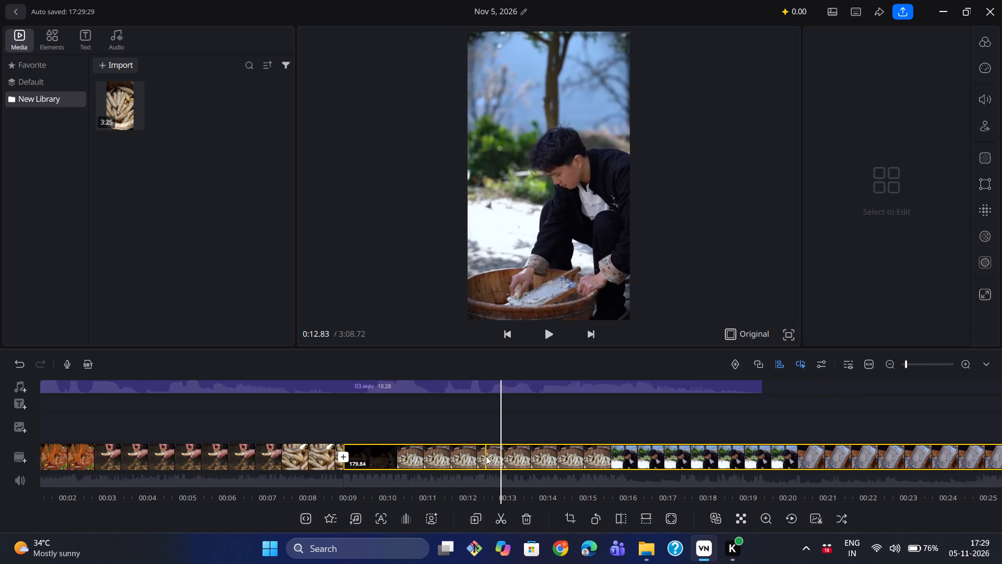
key(space)
drag(397, 408, 553, 424)
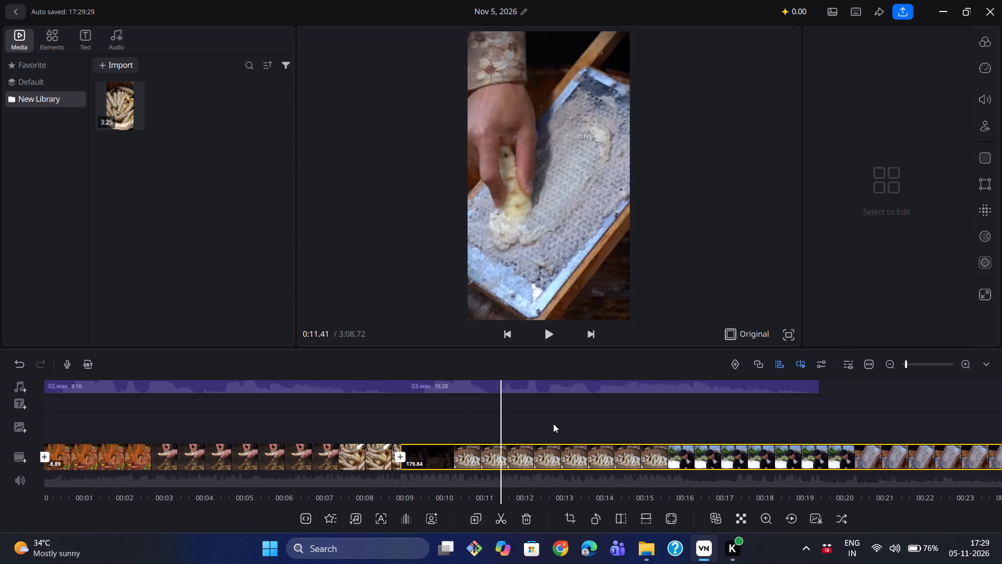
drag(553, 424, 609, 415)
key(space)
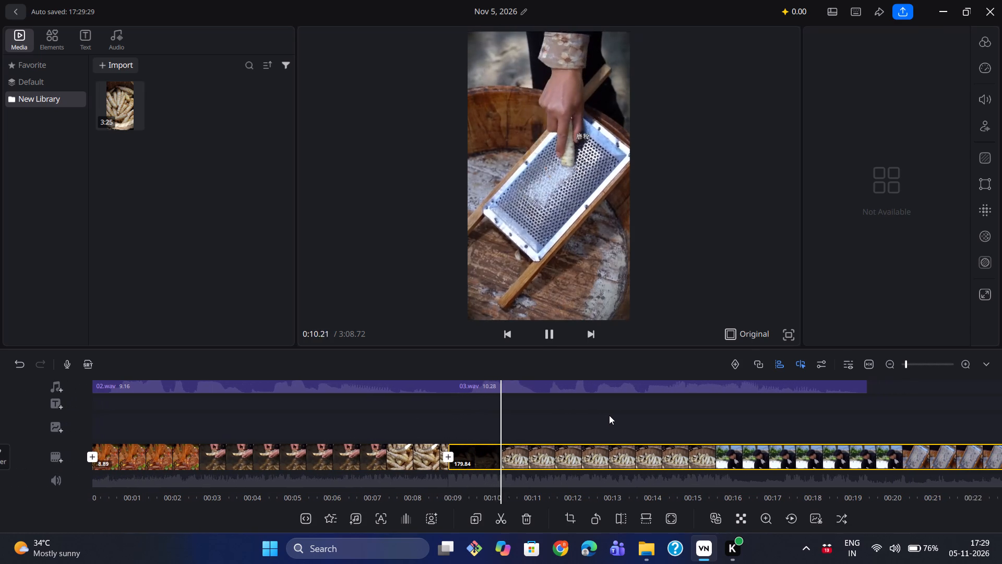
key(space)
key(space)
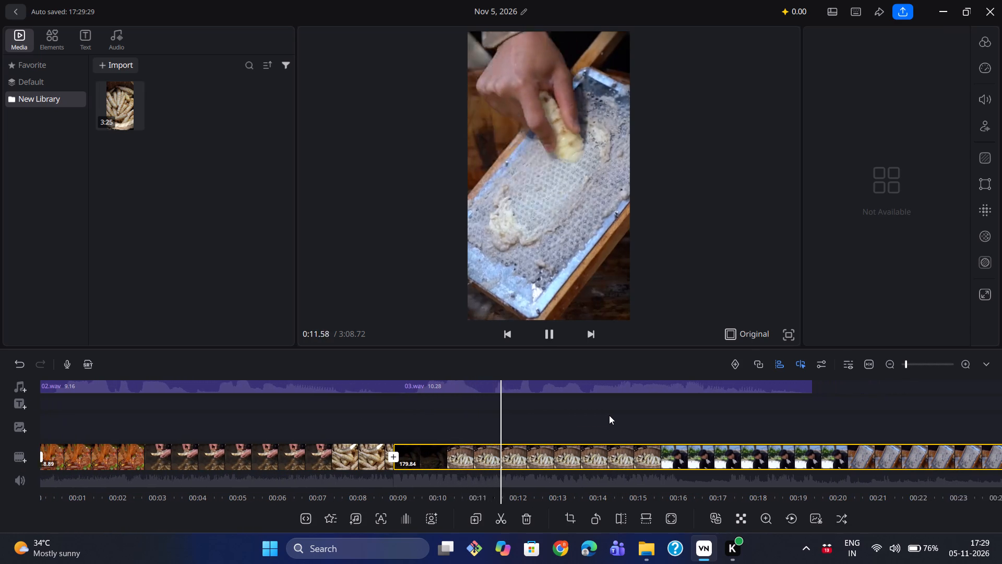
drag(362, 421, 601, 442)
key(space)
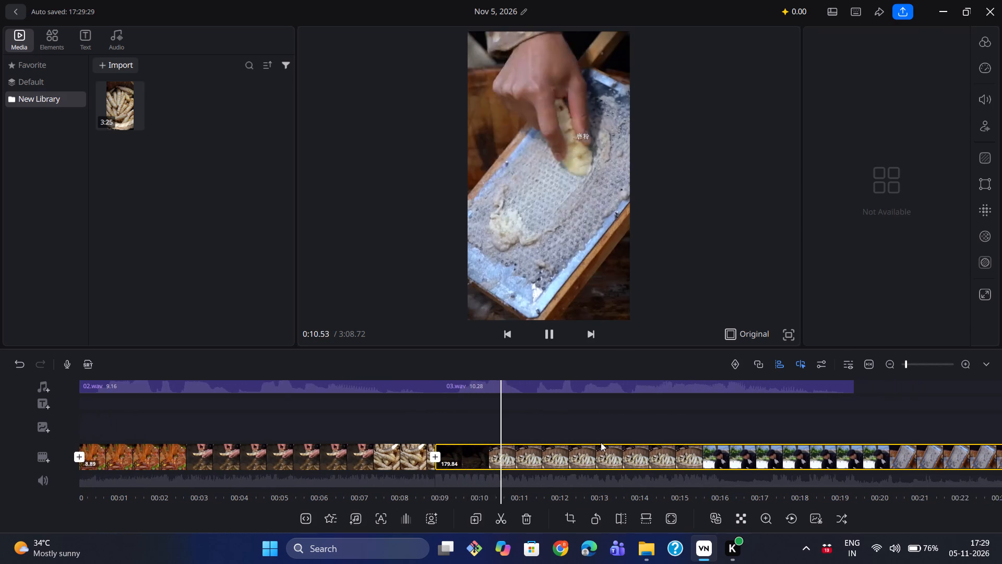
key(space)
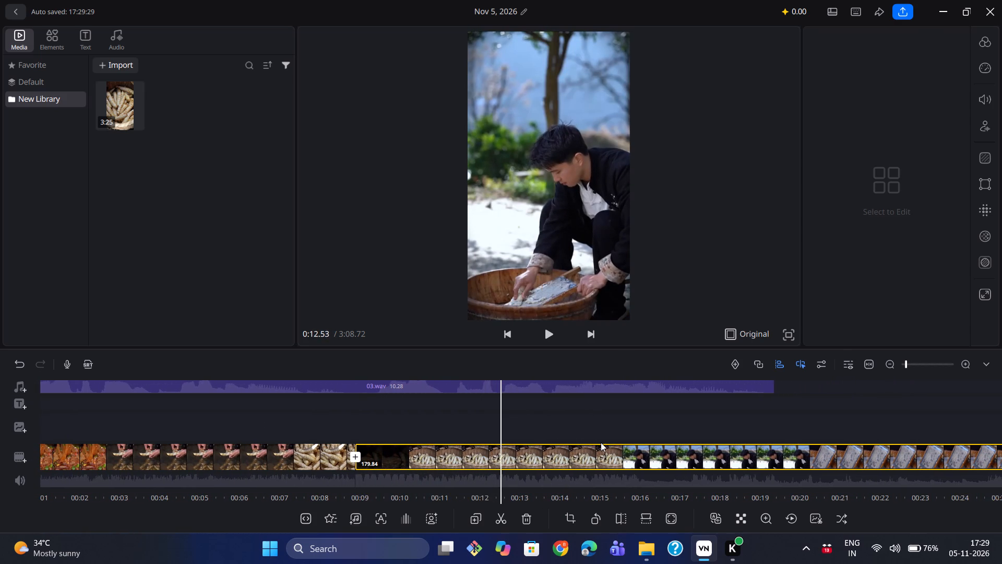
drag(531, 428, 543, 430)
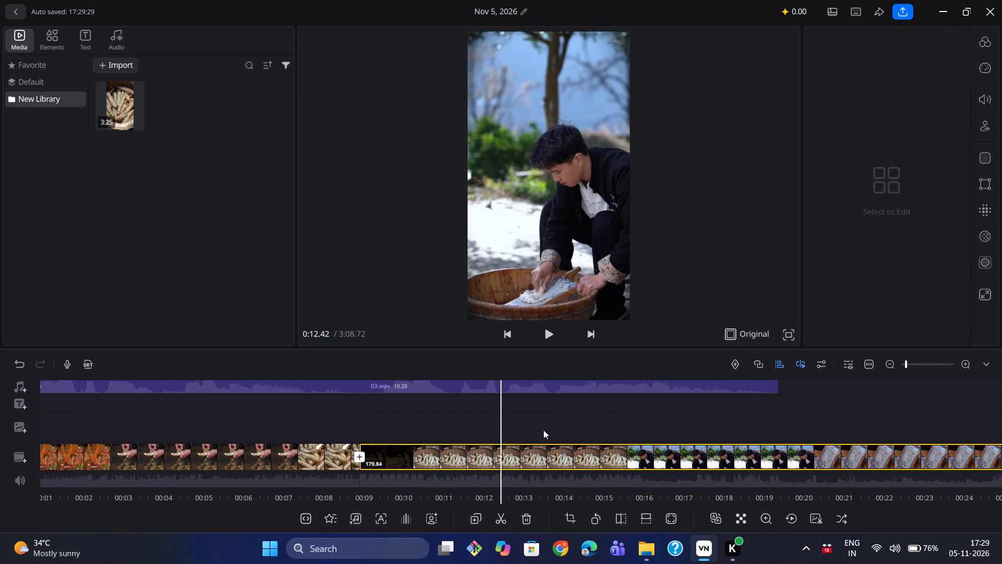
drag(543, 430, 559, 431)
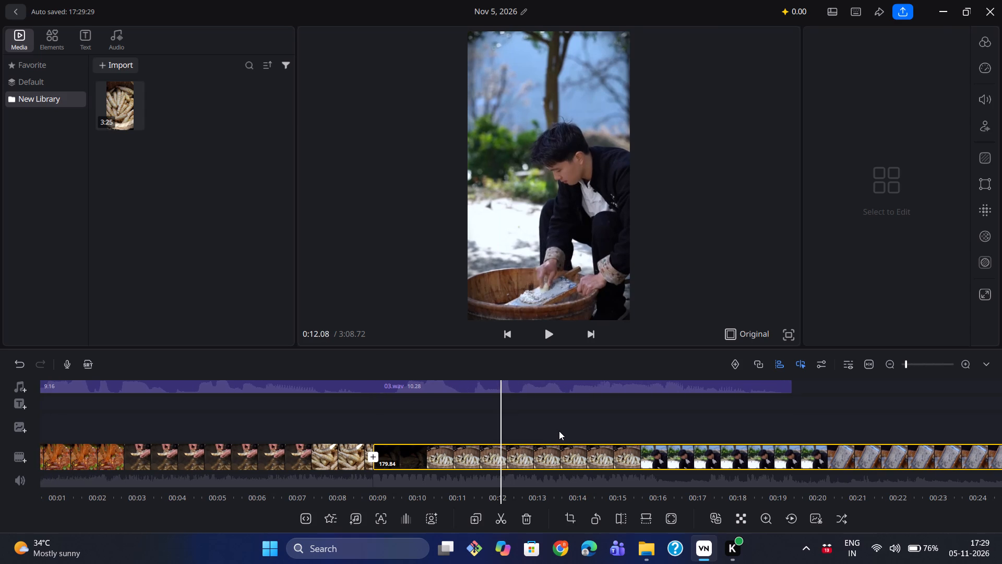
drag(559, 431, 569, 431)
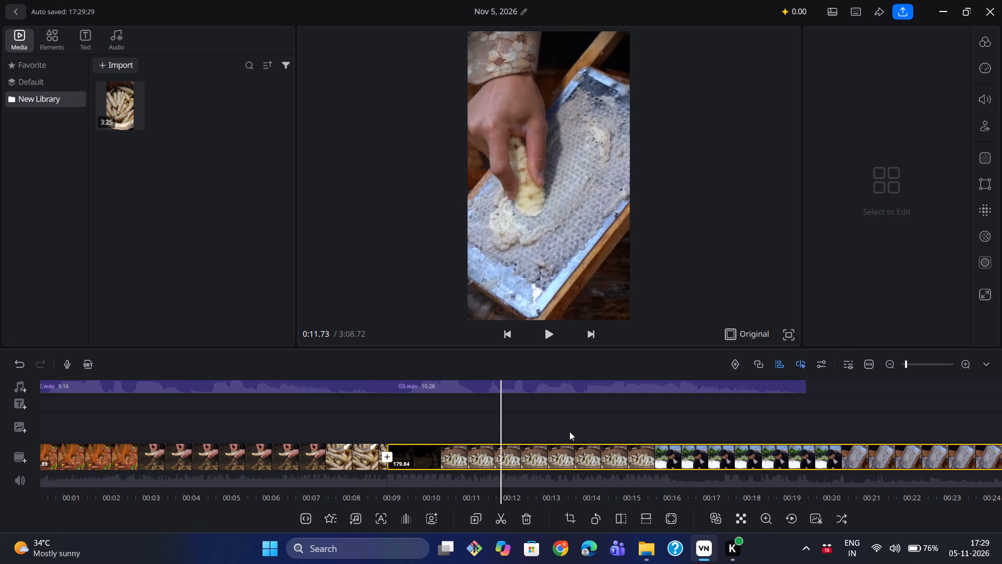
drag(569, 431, 569, 431)
Lock 03.wav in place on the audio track.
click(549, 392)
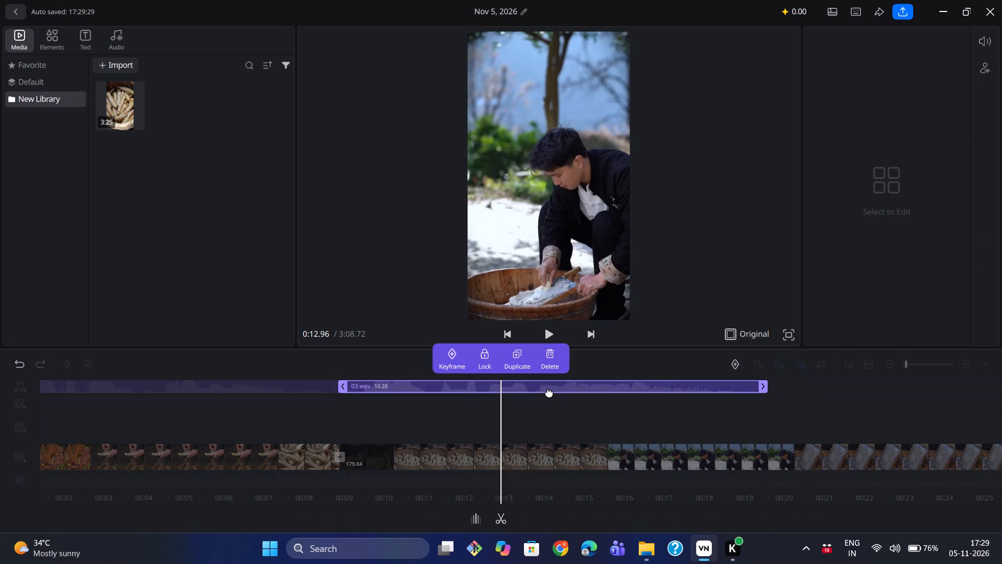
click(488, 367)
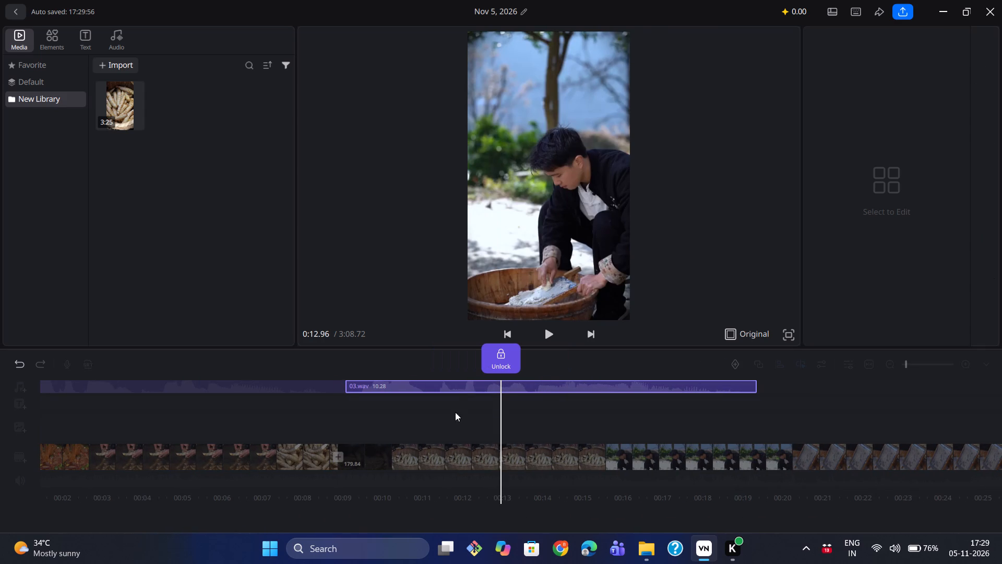
click(438, 431)
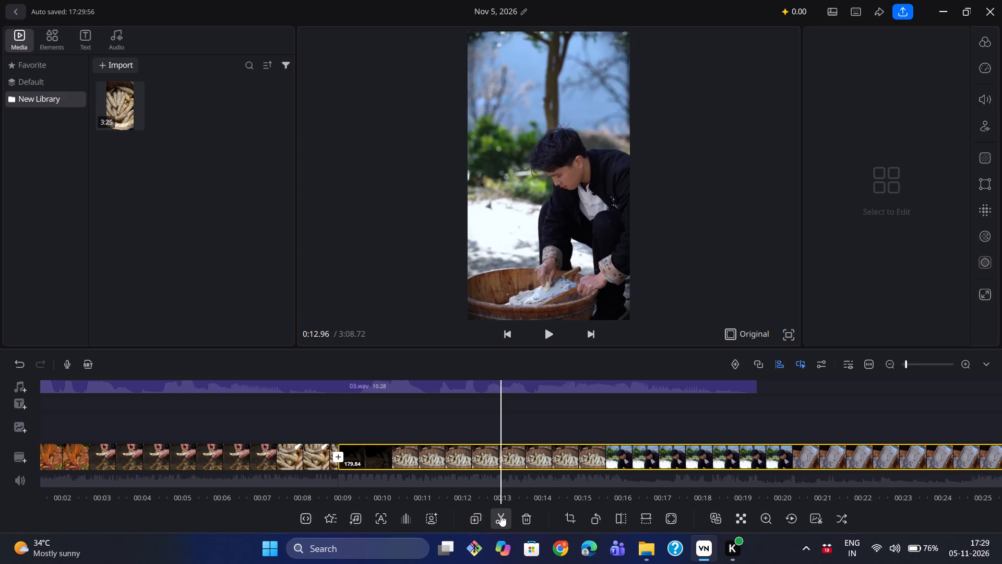
Split the footage at 0:12.96 and at 0:23.32 in the ladle scene, and delete the roughly 10.4 s piece between the cuts.
click(500, 515)
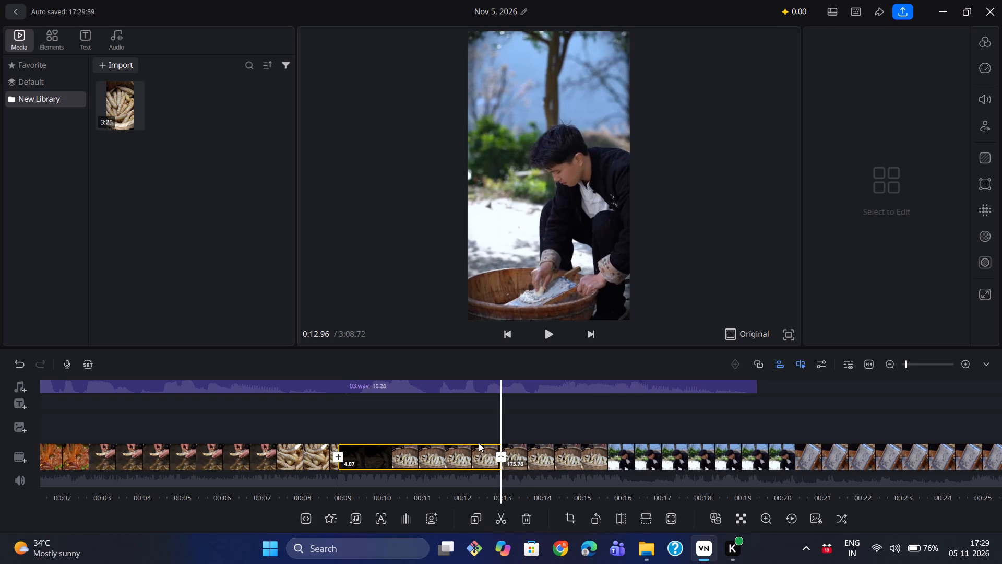
key(space)
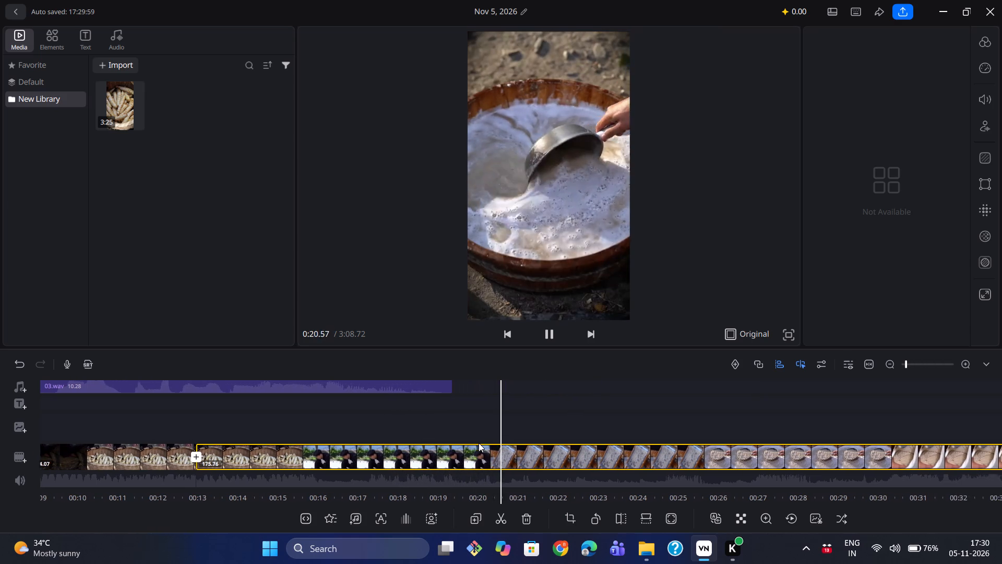
key(space)
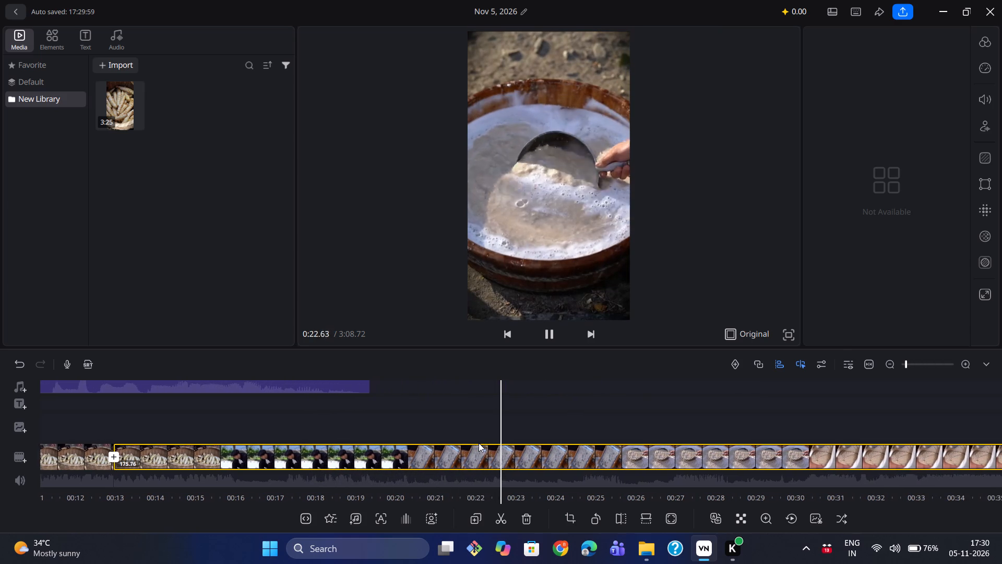
key(space)
key(space)
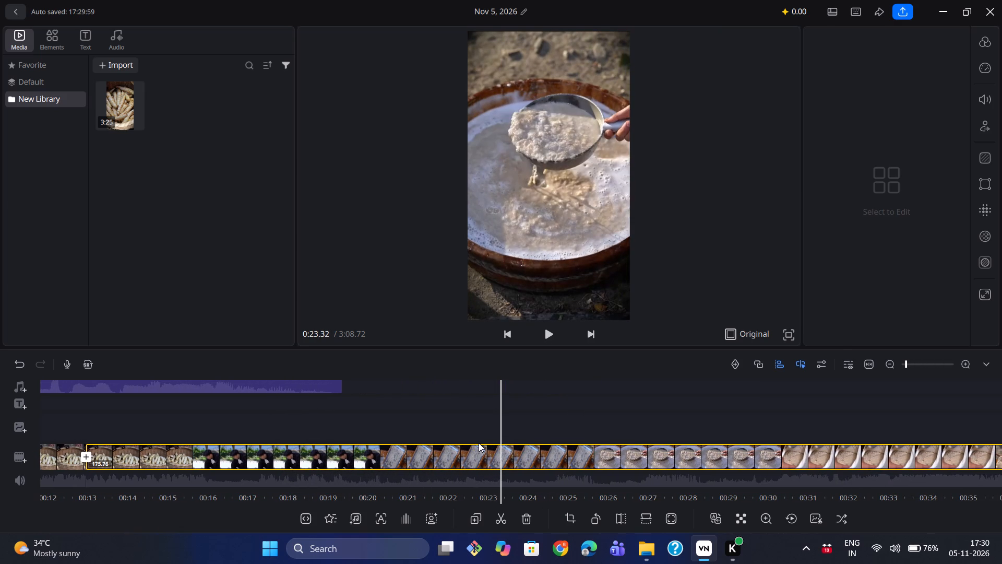
click(496, 522)
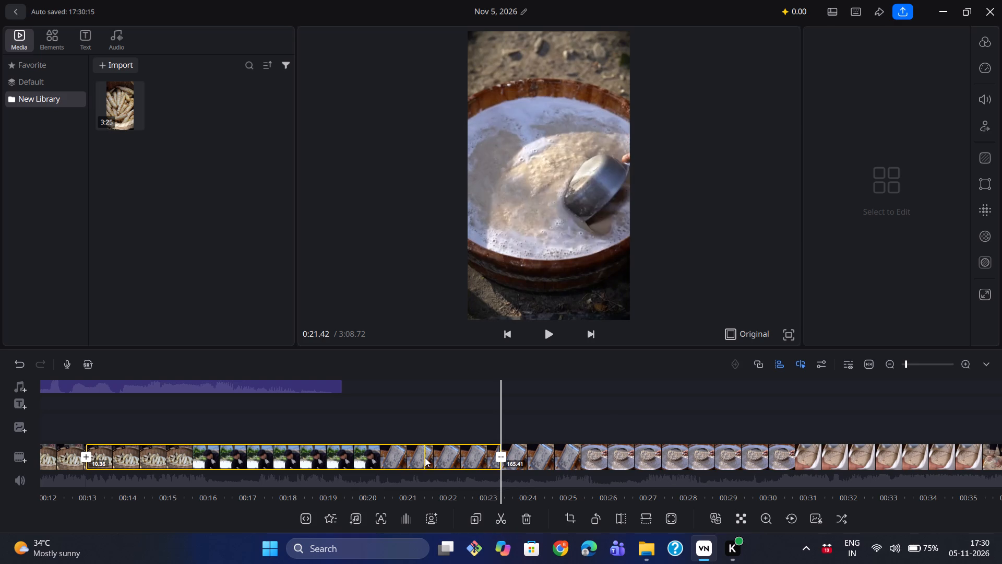
click(425, 457)
key(Delete)
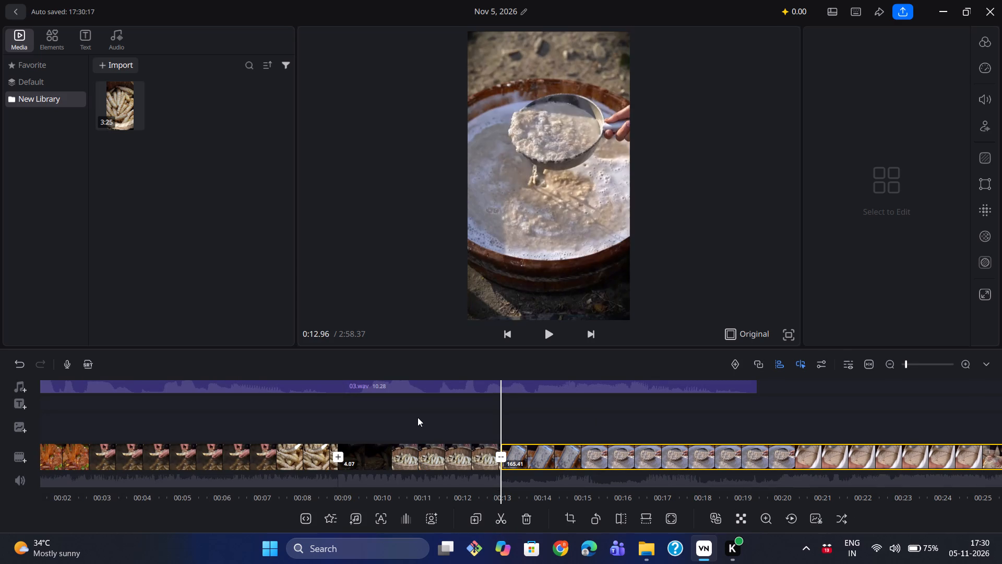
Replay the shortened footage with 03.wav from the grating scene through the ladle, bag-pouring and squeezing scenes to check the match.
key(space)
key(space)
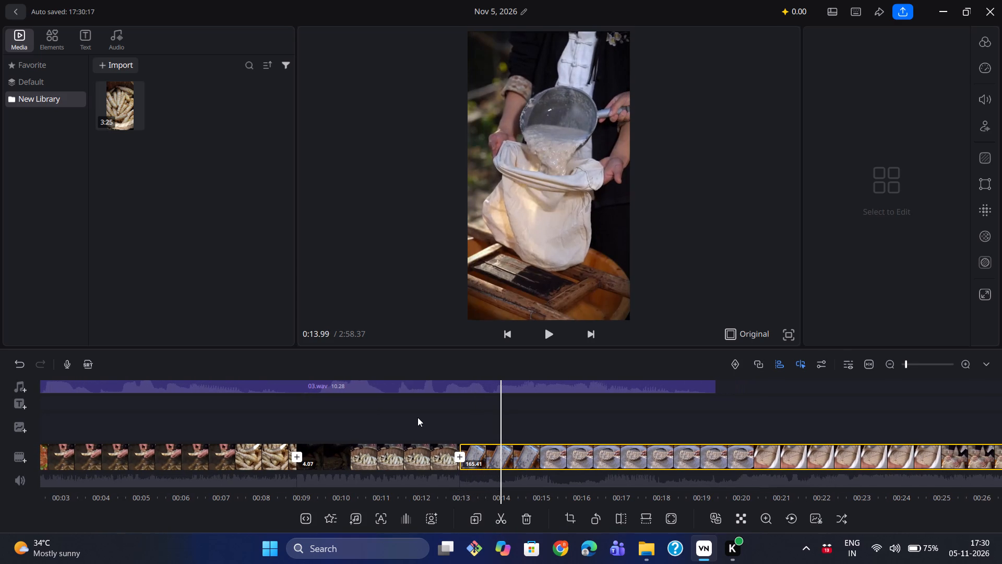
drag(395, 422, 619, 435)
key(space)
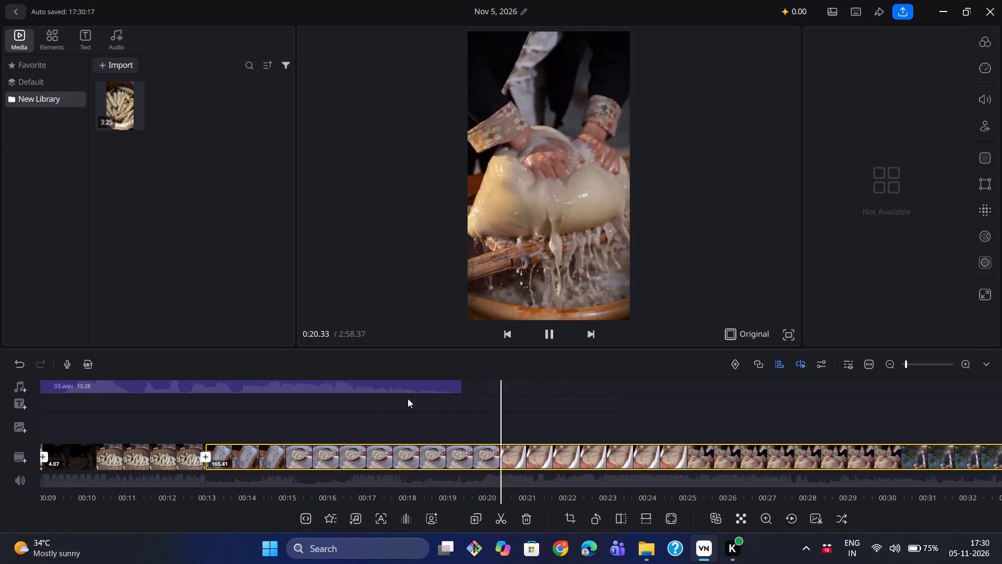
drag(334, 418, 873, 418)
key(space)
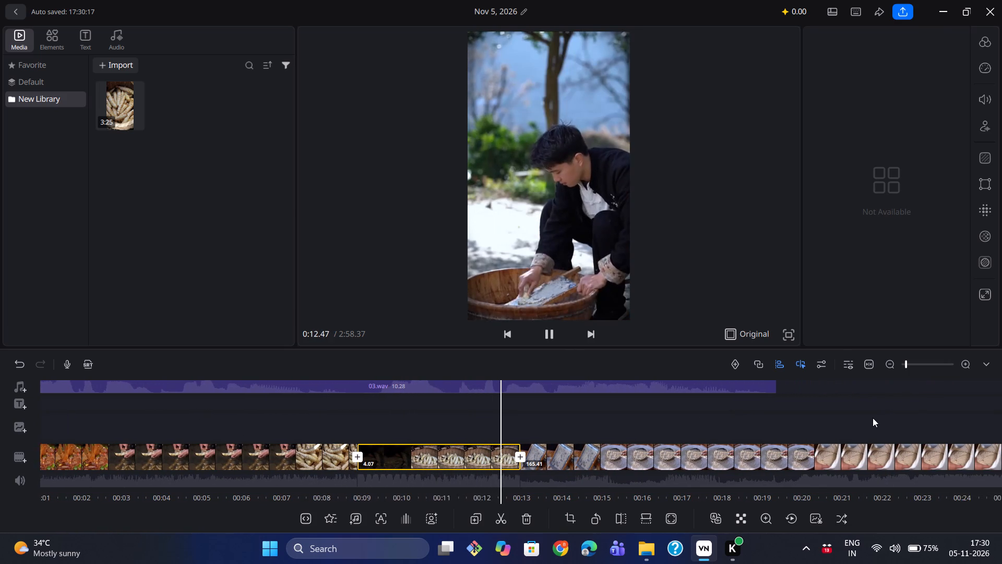
key(space)
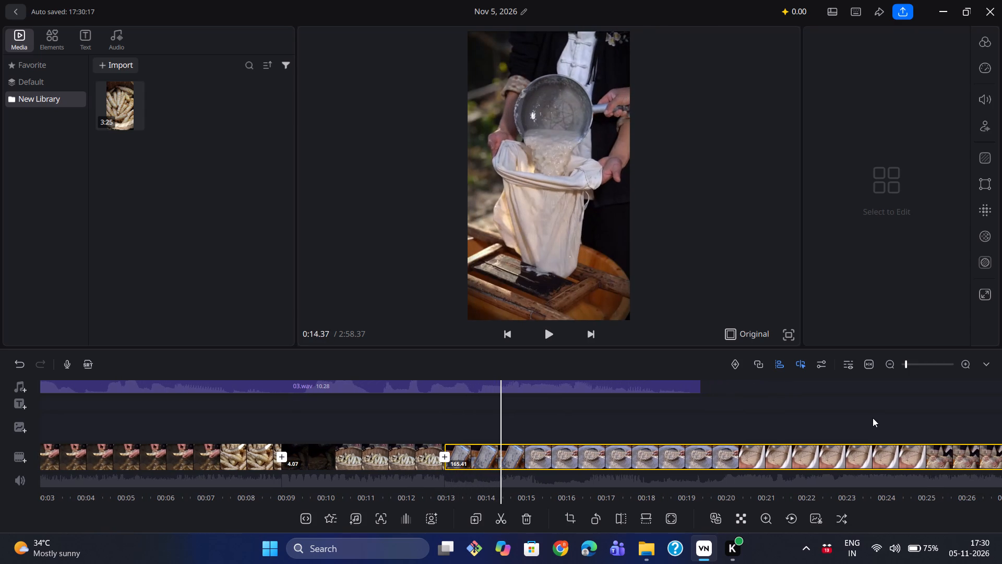